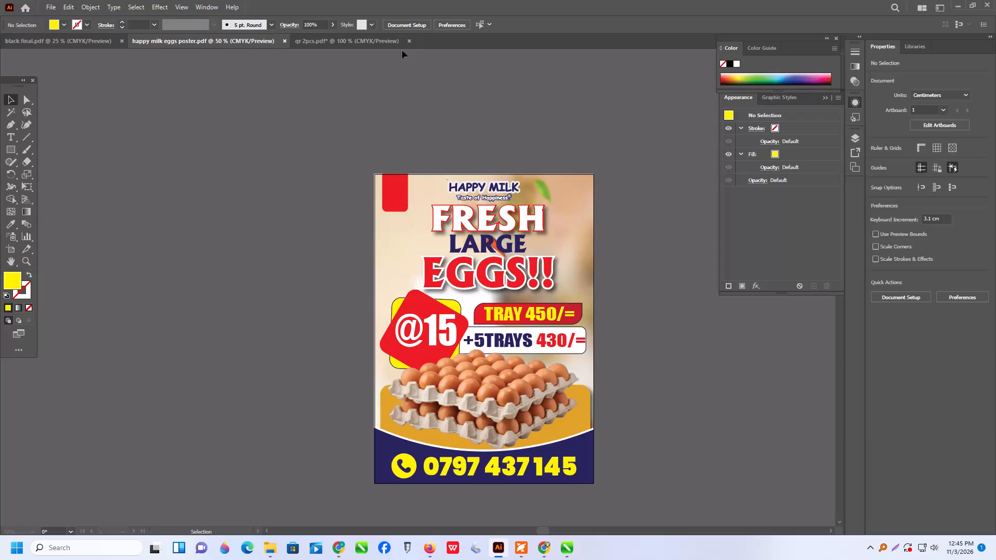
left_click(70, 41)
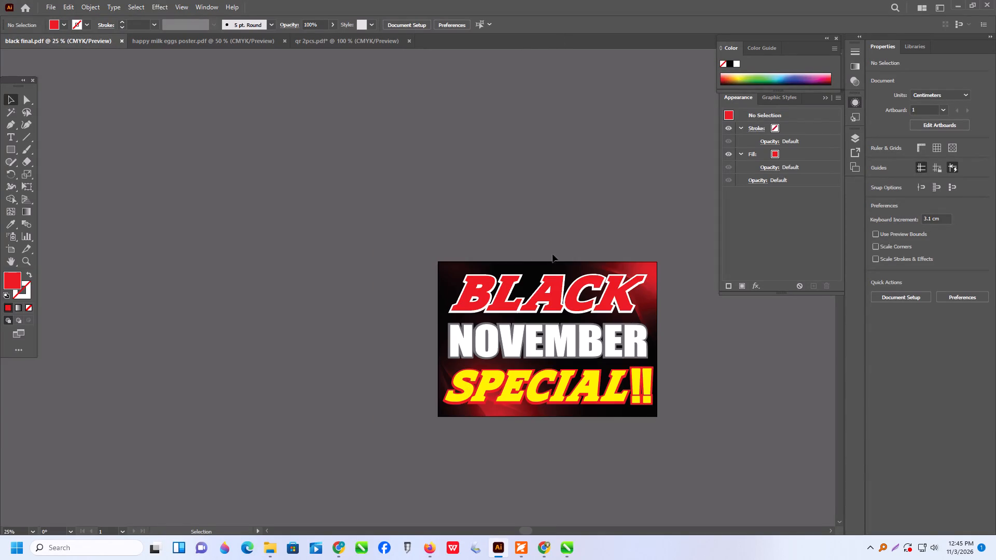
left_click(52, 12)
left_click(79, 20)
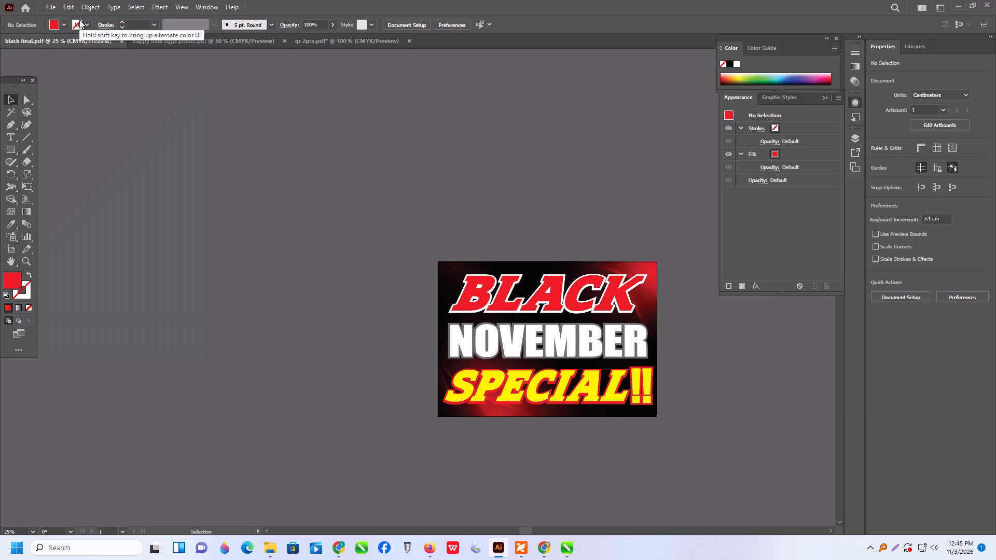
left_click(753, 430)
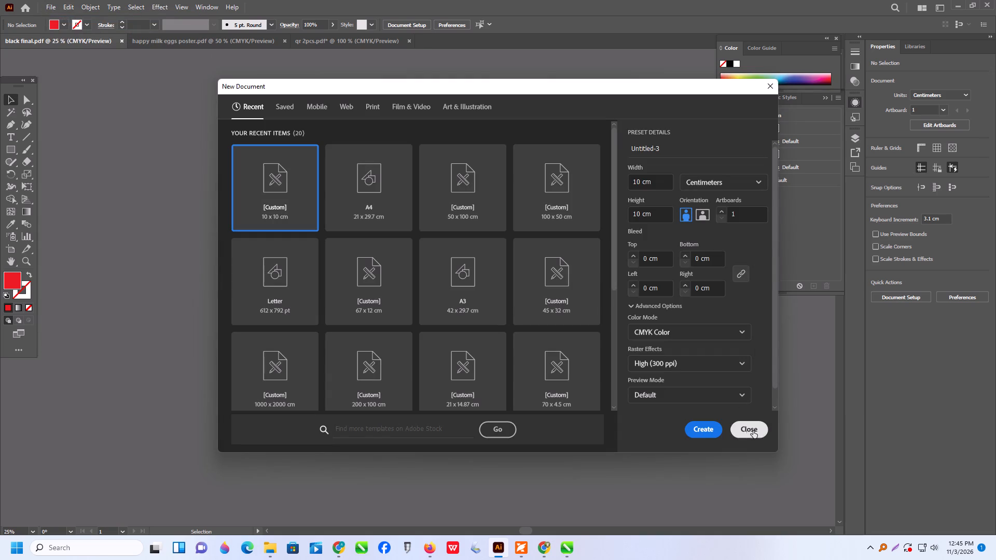
Switch to File Explorer, open the ALEKH folder on Local Disk (D:), and maximize its window.
left_click(280, 551)
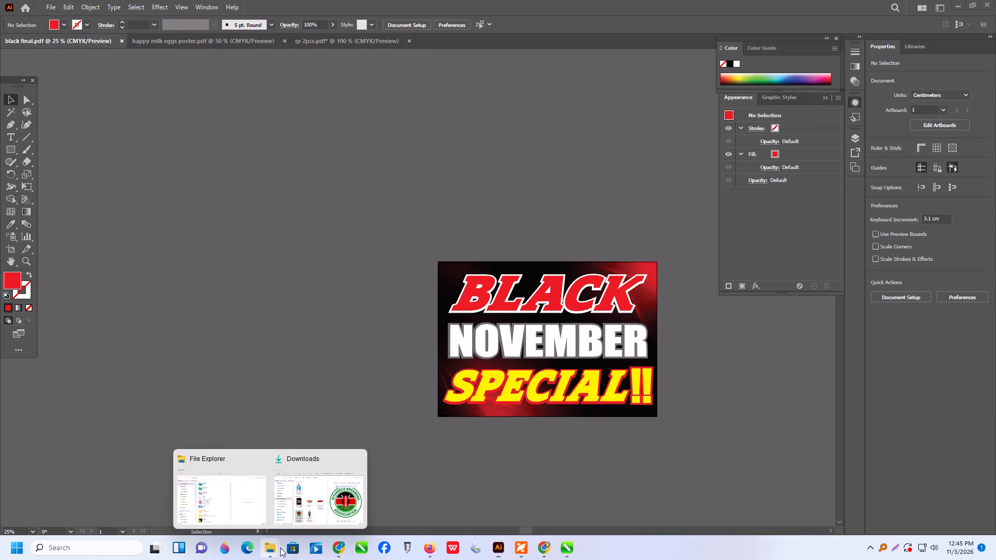
left_click(242, 517)
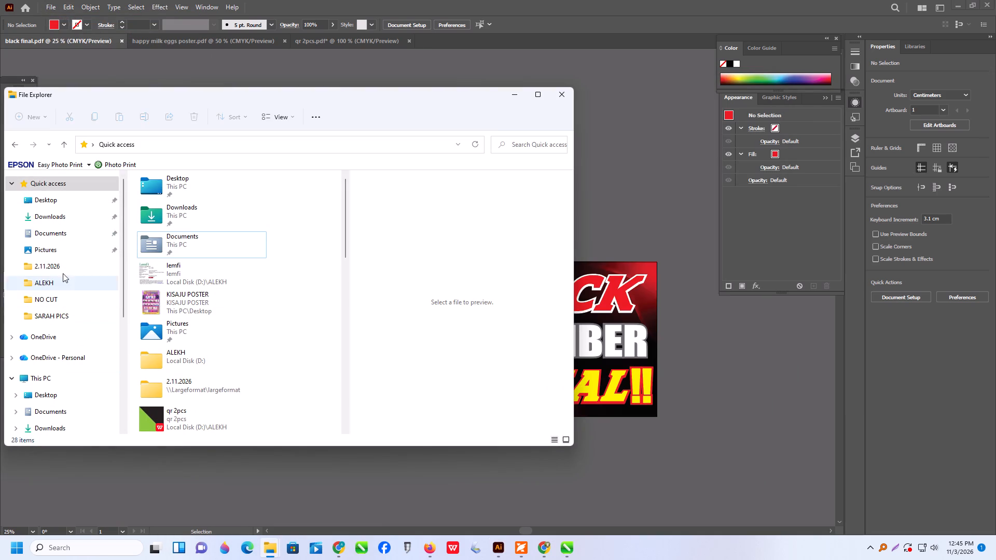
left_click(61, 285)
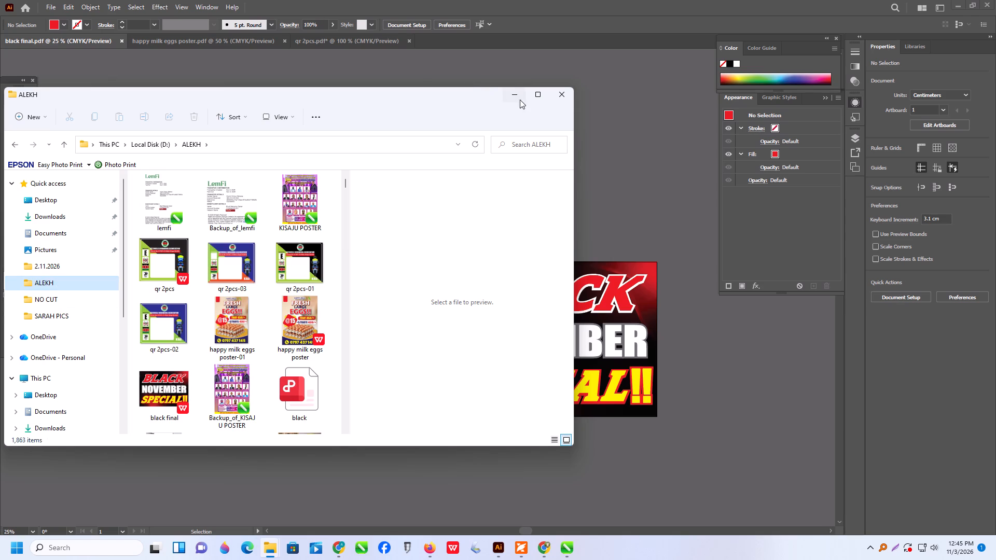
left_click(538, 97)
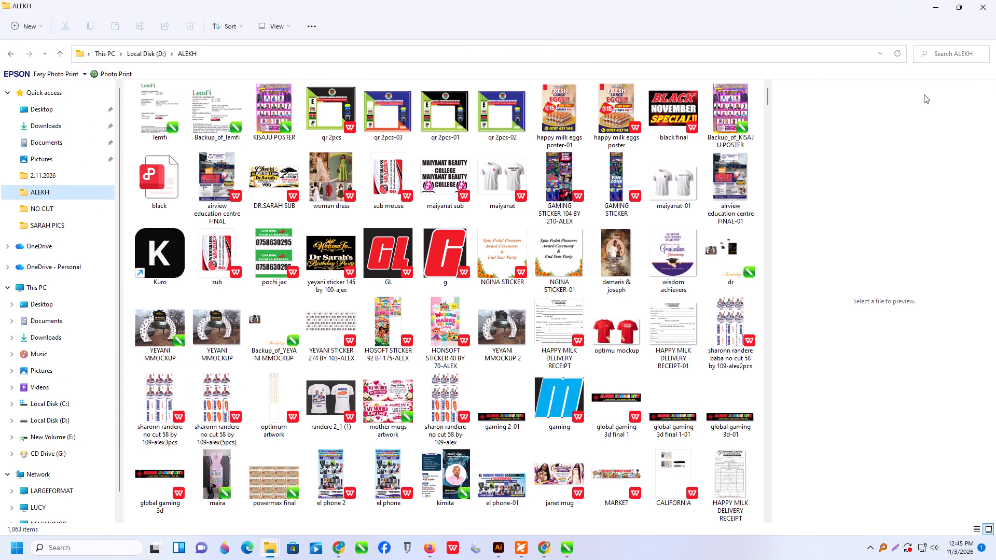
Search the ALEKH folder for files matching "opt".
left_click(951, 56)
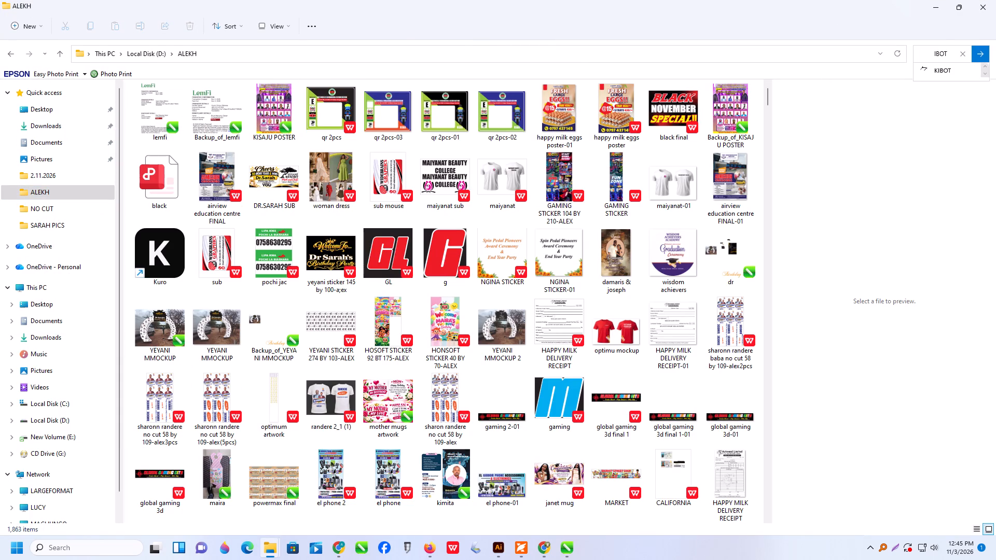
triple_click(934, 53)
left_click(935, 53)
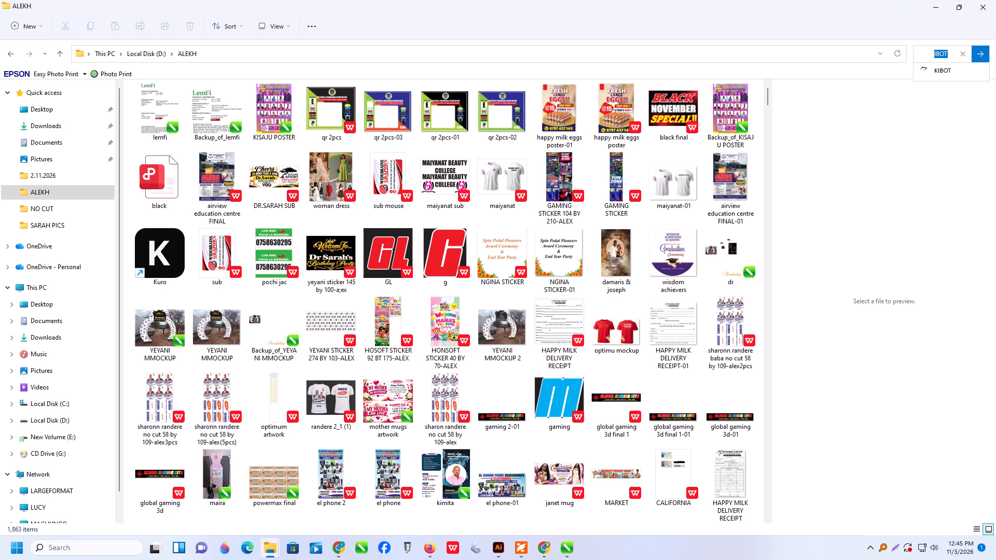
key("BackSpace")
key("BackSpace")
key("BackSpace")
key("BackSpace")
type("opt")
left_click(983, 51)
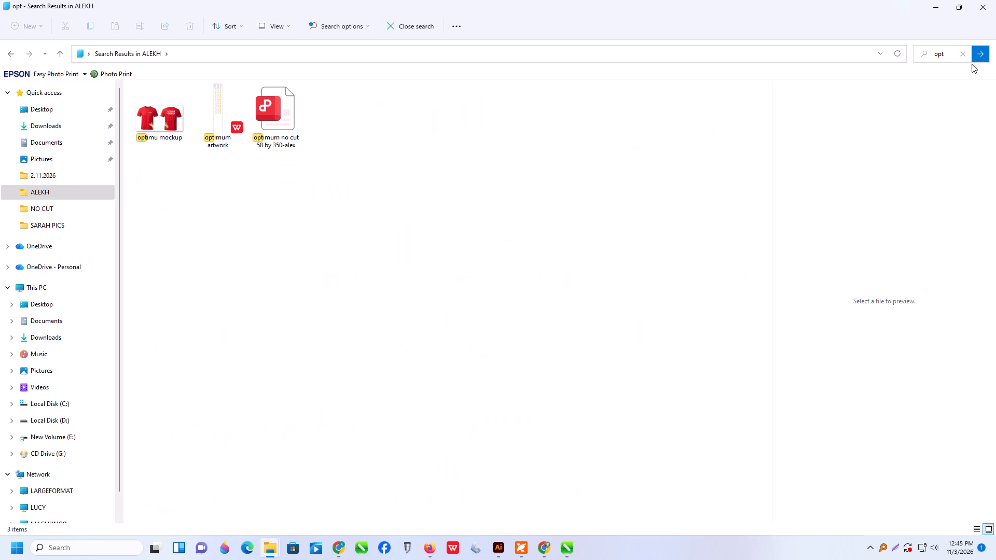
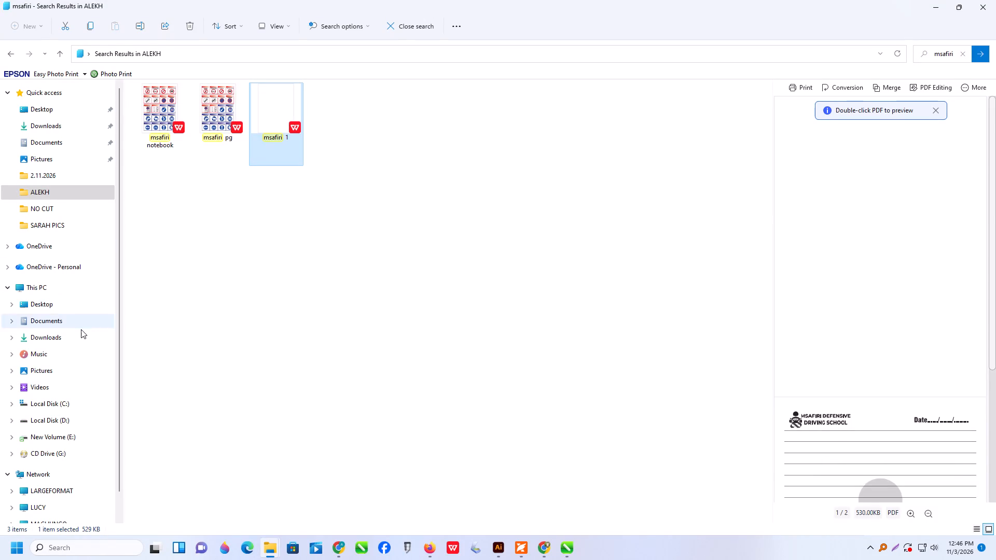
Search the ALEKH folder on Local Disk (D:) for "msafiri" and preview the msafiri 1 and msafiri pg files.
left_click(58, 415)
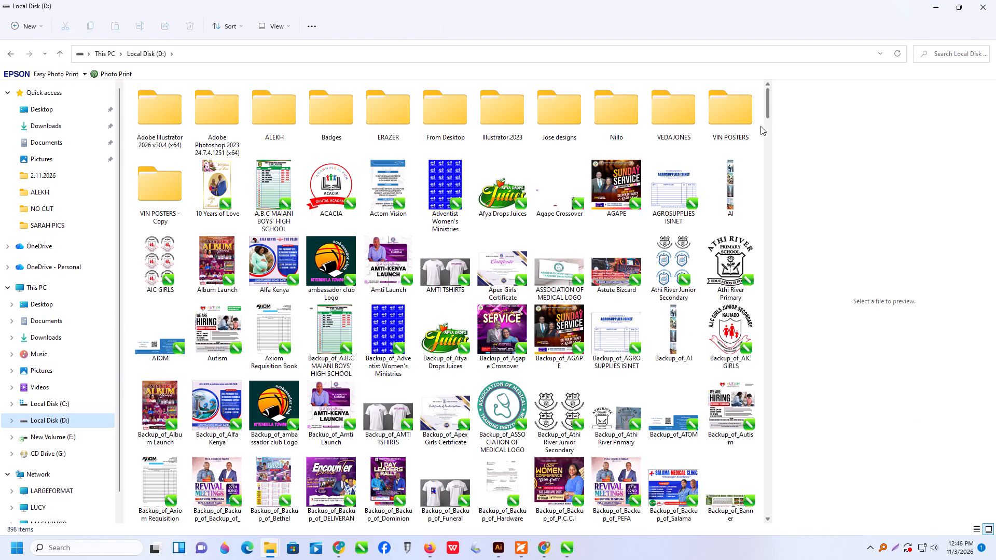
left_click(51, 423)
double_click(283, 115)
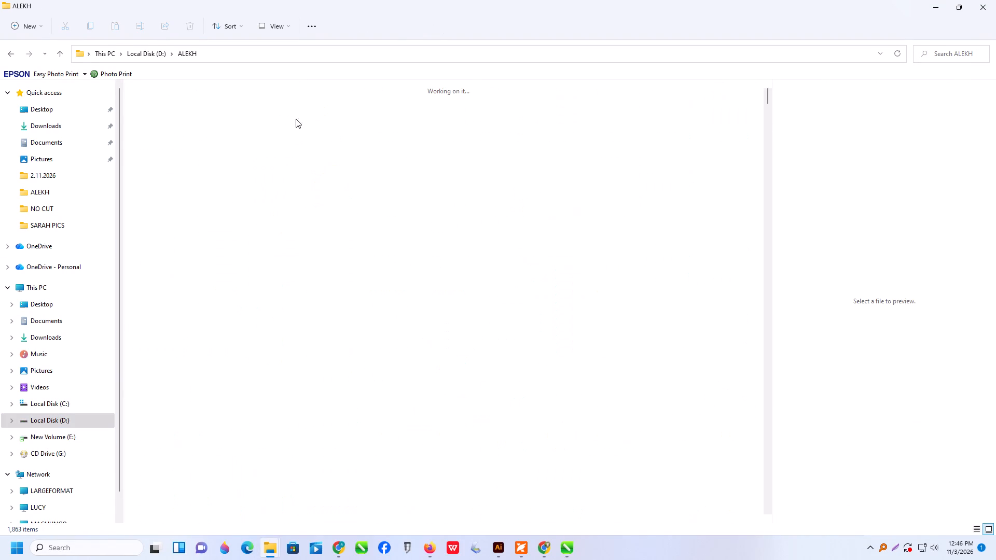
left_click(945, 49)
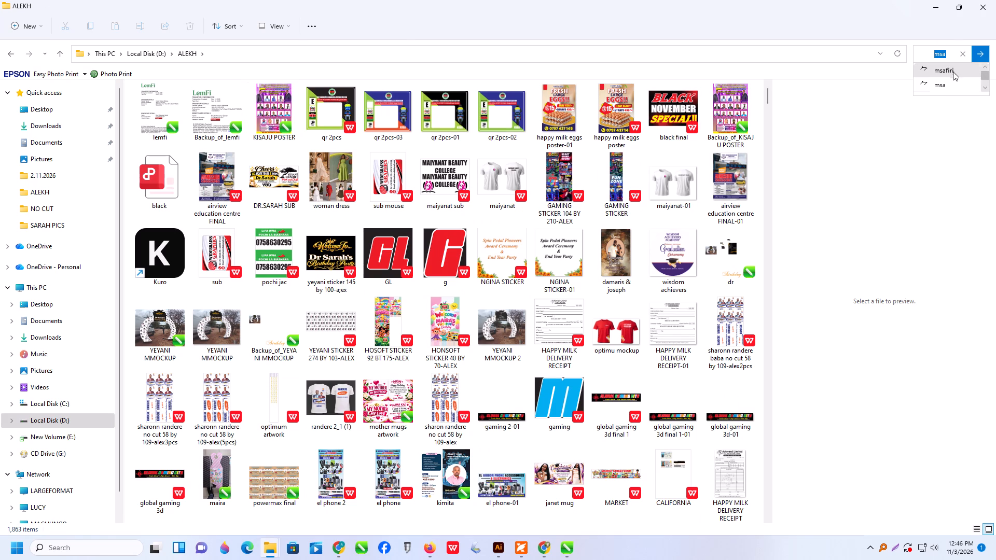
left_click(953, 70)
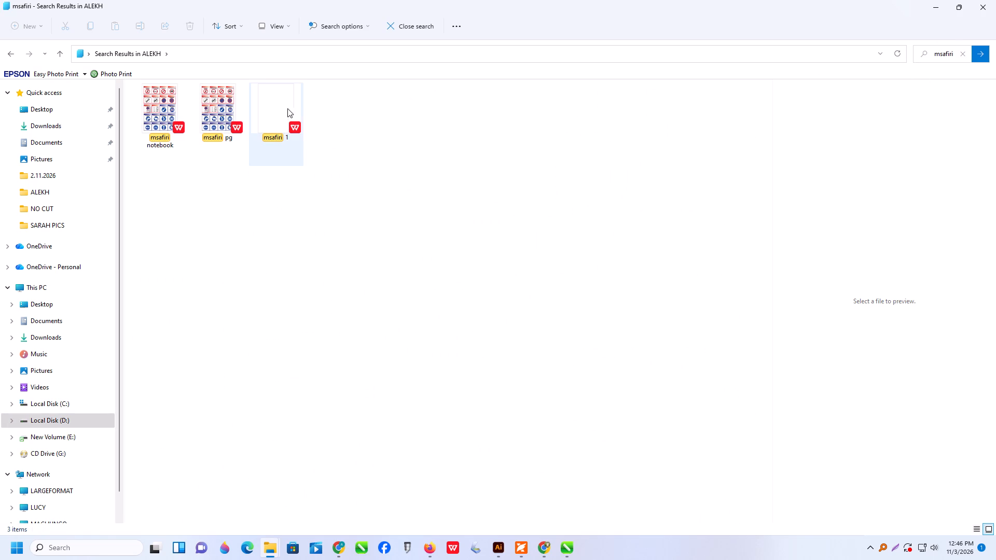
left_click(259, 110)
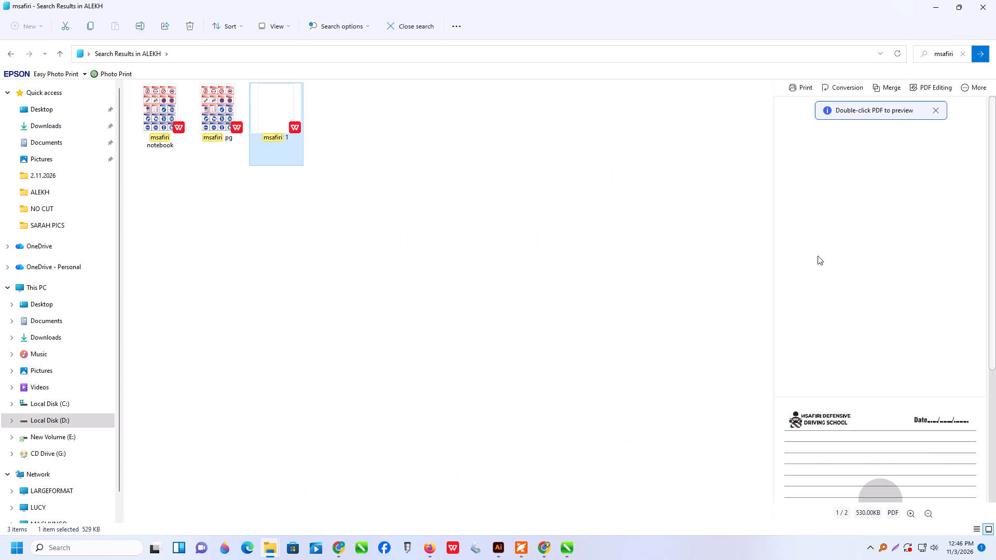
left_click(209, 117)
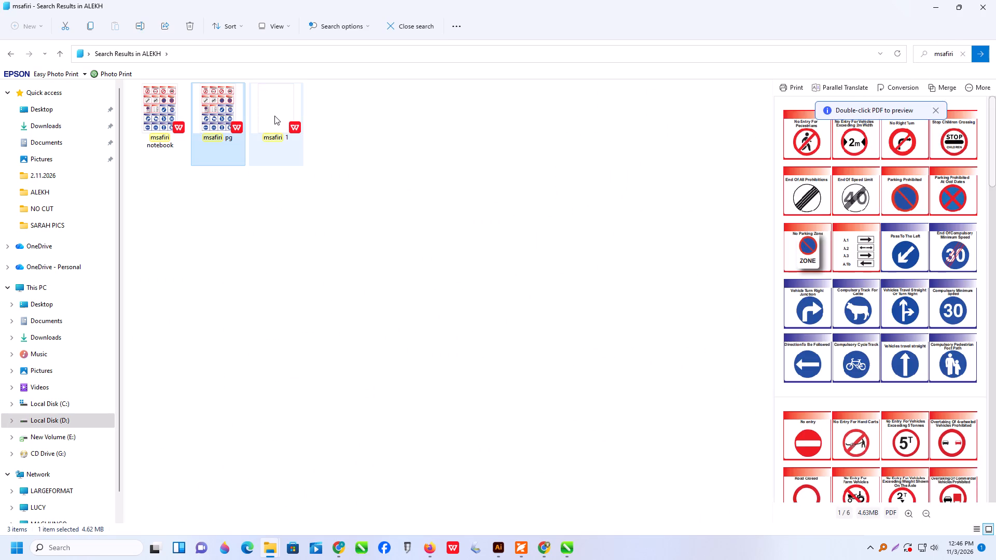
left_click(276, 116)
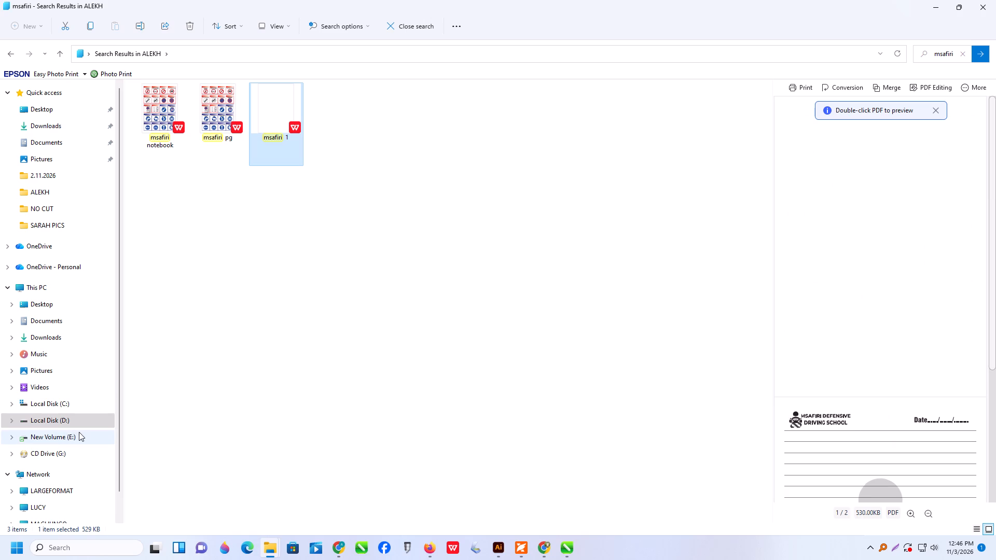
Search the whole Local Disk (D:) for "msafiri".
left_click(77, 432)
left_click(81, 424)
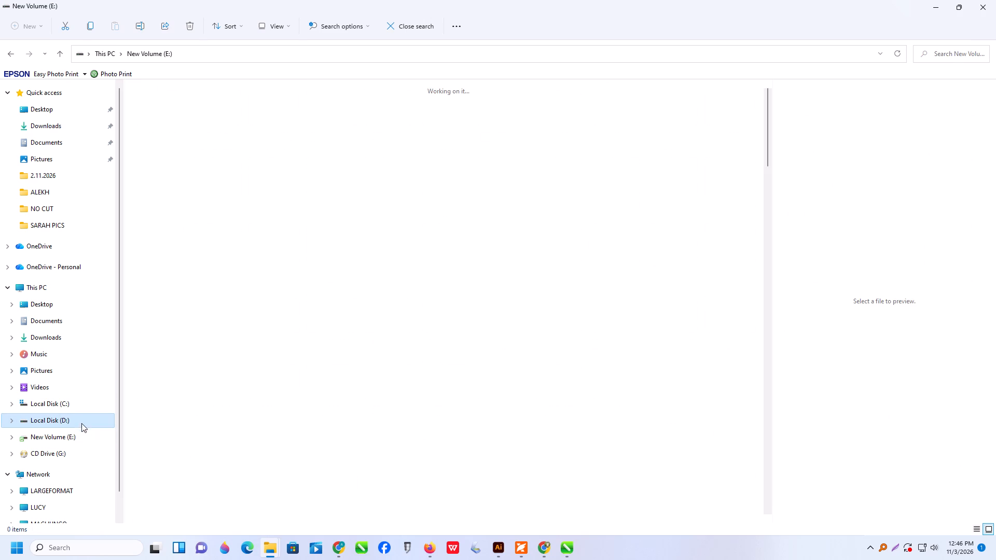
left_click(939, 52)
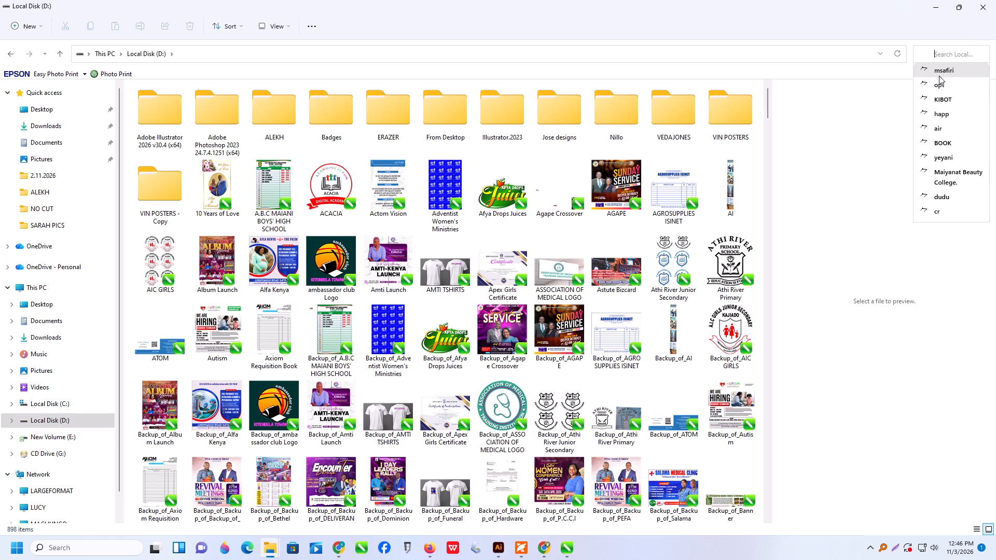
left_click(939, 75)
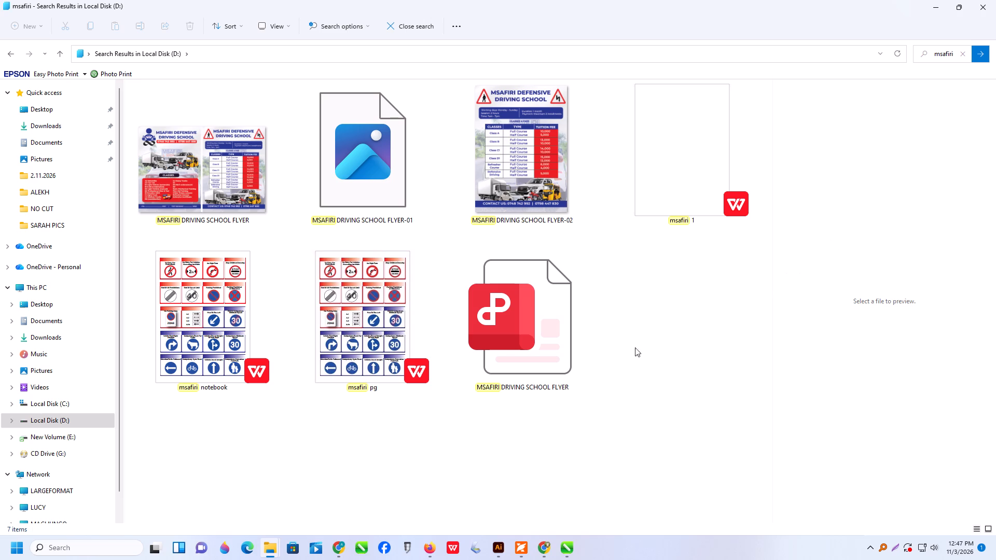
Open the MSAFIRI DRIVING SCHOOL FLYER PDF from the search results in Adobe Illustrator 2023.
left_click(516, 340)
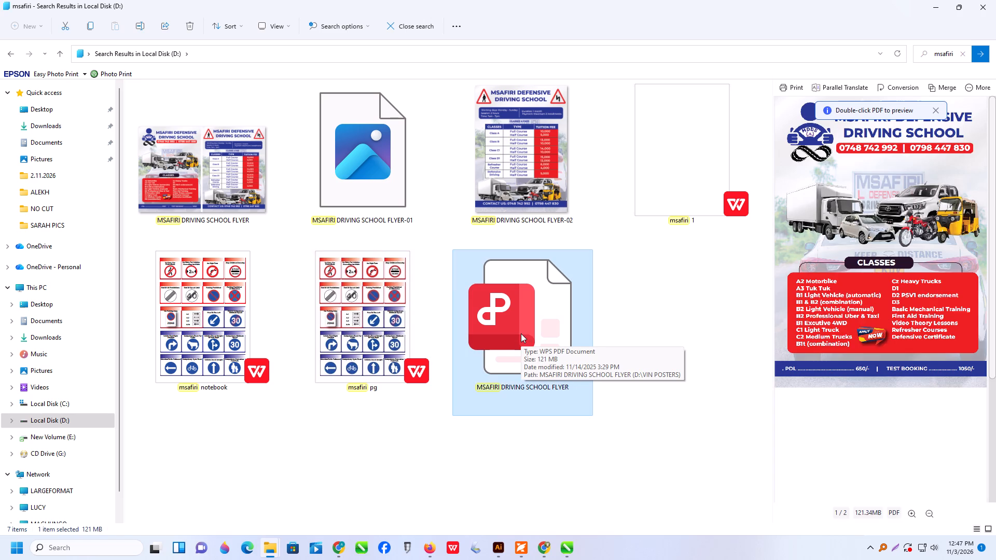
right_click(528, 318)
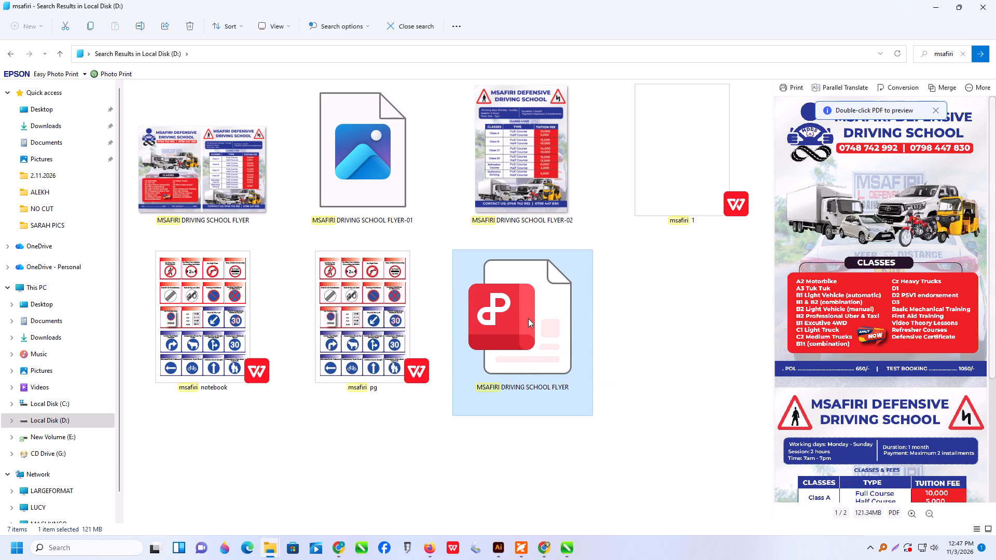
left_click(575, 372)
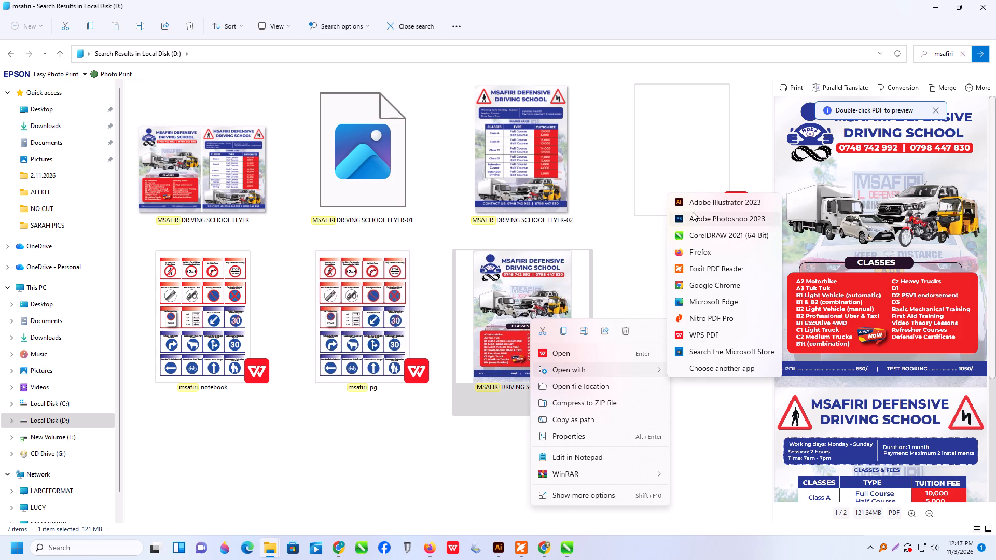
left_click(695, 203)
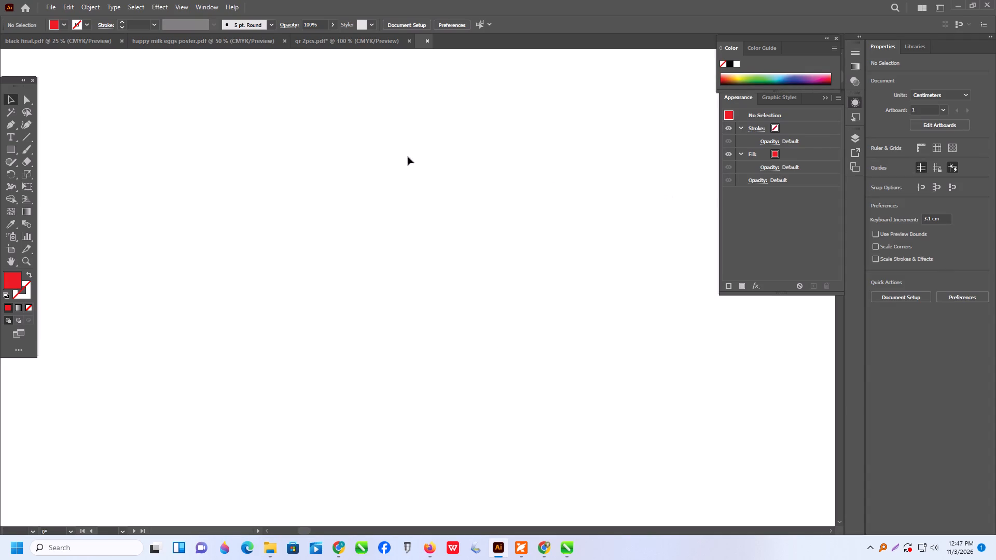
scroll(476, 275, "down", 5, "alt")
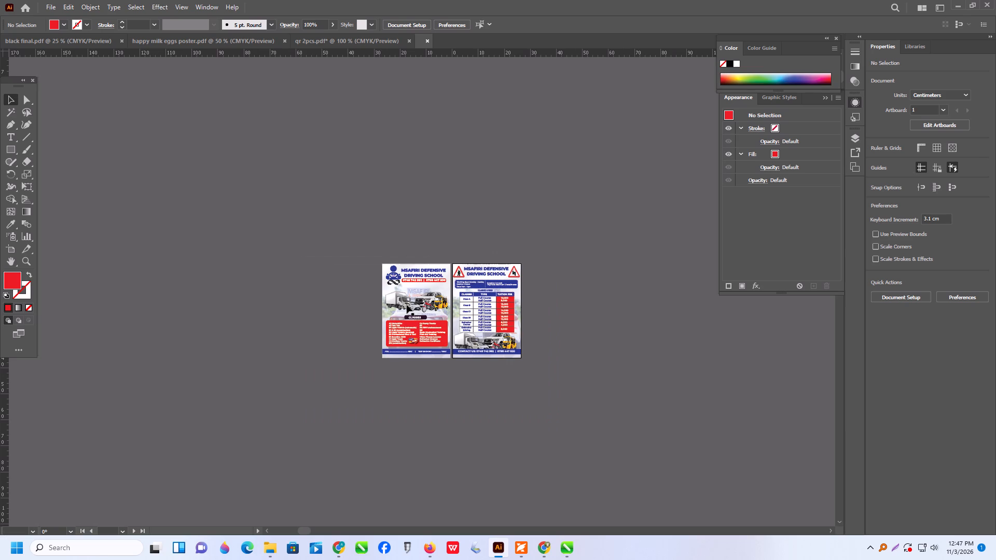
scroll(405, 299, "up", 6, "alt")
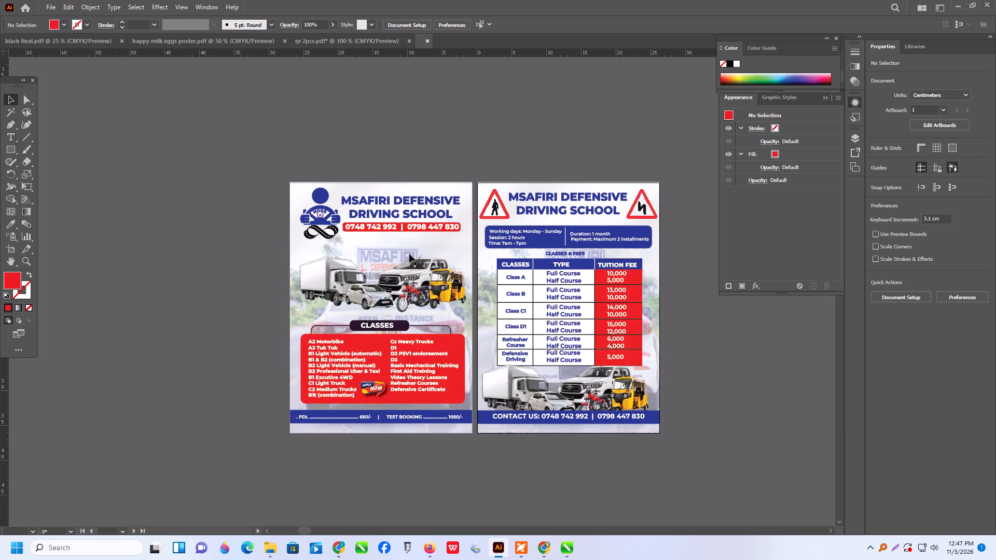
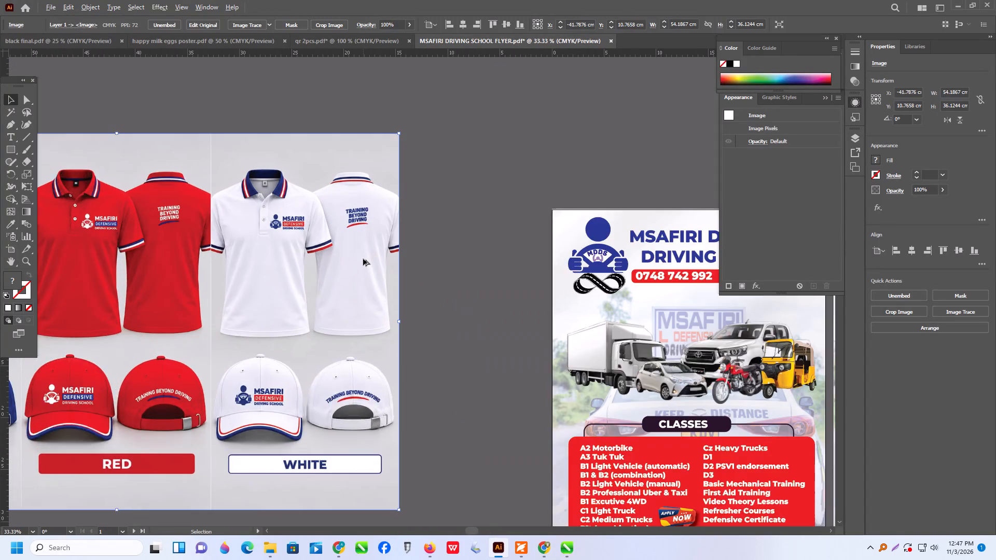
Move the polo shirt and cap mockup image closer to the flyer pages.
left_click_drag(339, 260, 480, 273)
Compare the logo on the mockup shirts and caps with the logo in the flyer's header.
scroll(548, 305, "down", 2, "alt")
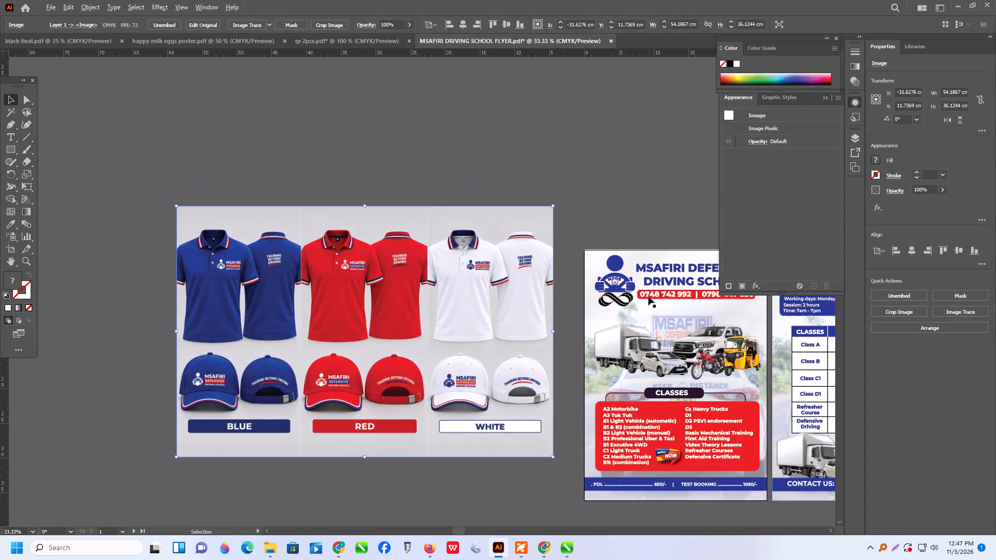
scroll(707, 281, "up", 3, "alt")
scroll(442, 274, "down", 1, "alt")
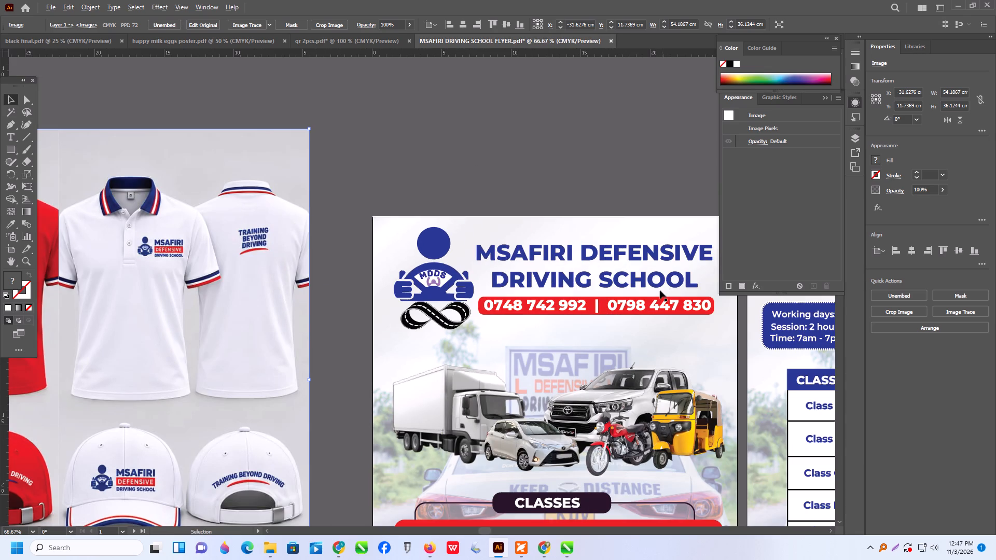
scroll(509, 275, "down", 1, "alt")
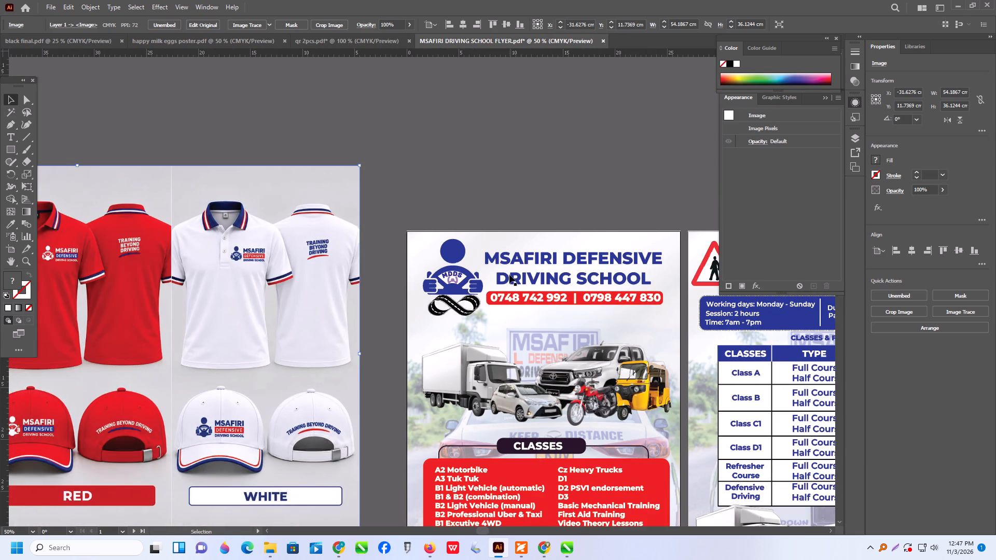
scroll(248, 275, "up", 2, "alt")
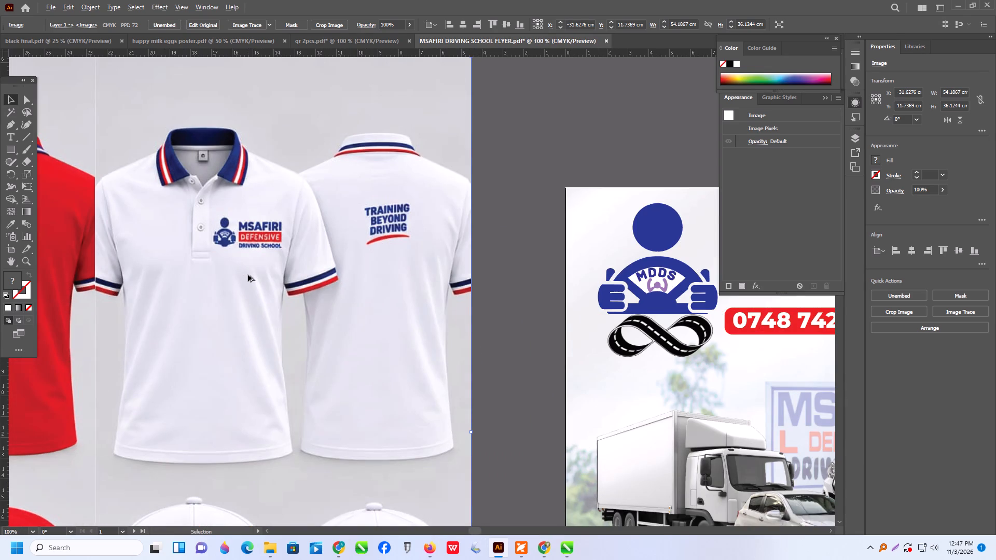
scroll(248, 275, "down", 2, "alt")
scroll(183, 267, "down", 2, "alt")
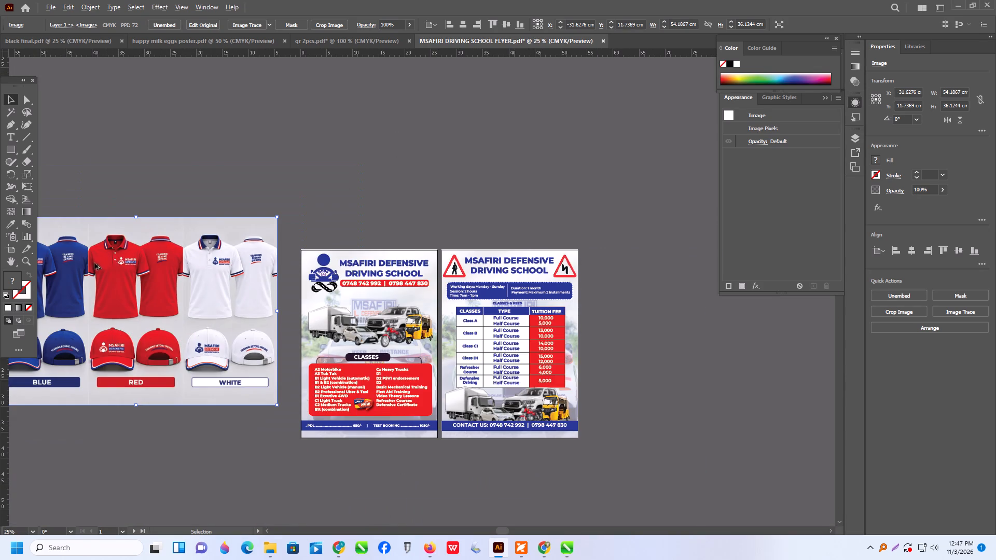
scroll(68, 264, "up", 2, "alt")
scroll(131, 272, "down", 3, "alt")
scroll(215, 280, "up", 3, "alt")
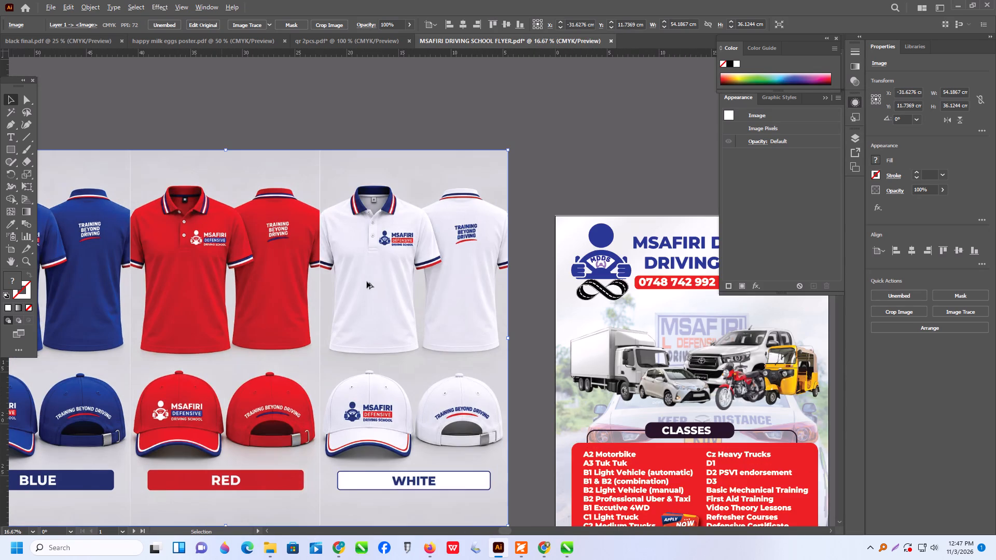
scroll(283, 275, "down", 1, "alt")
scroll(634, 272, "up", 2, "alt")
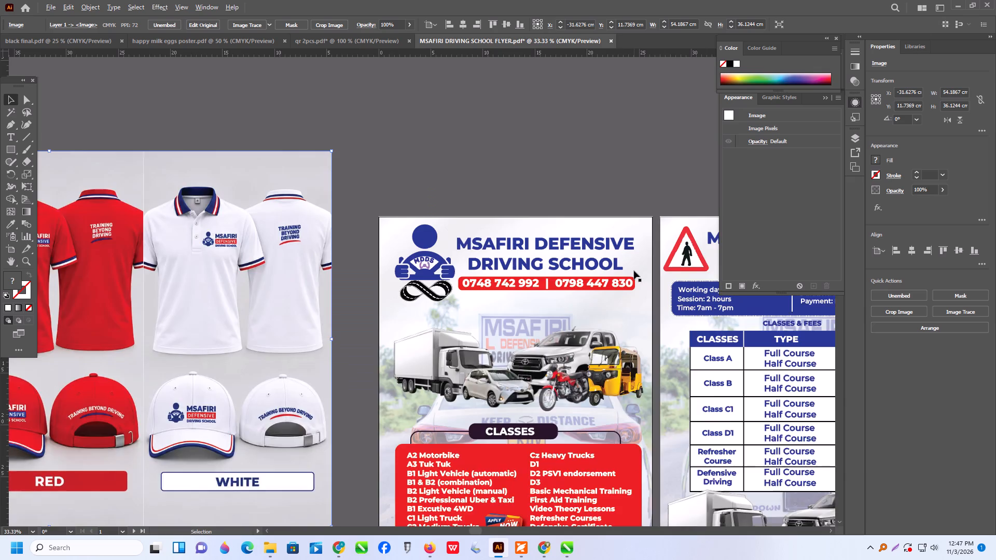
Move the grouped flyer artwork down, mostly off its two artboards.
left_click(538, 269)
scroll(509, 263, "down", 3)
scroll(510, 263, "down", 3, "alt")
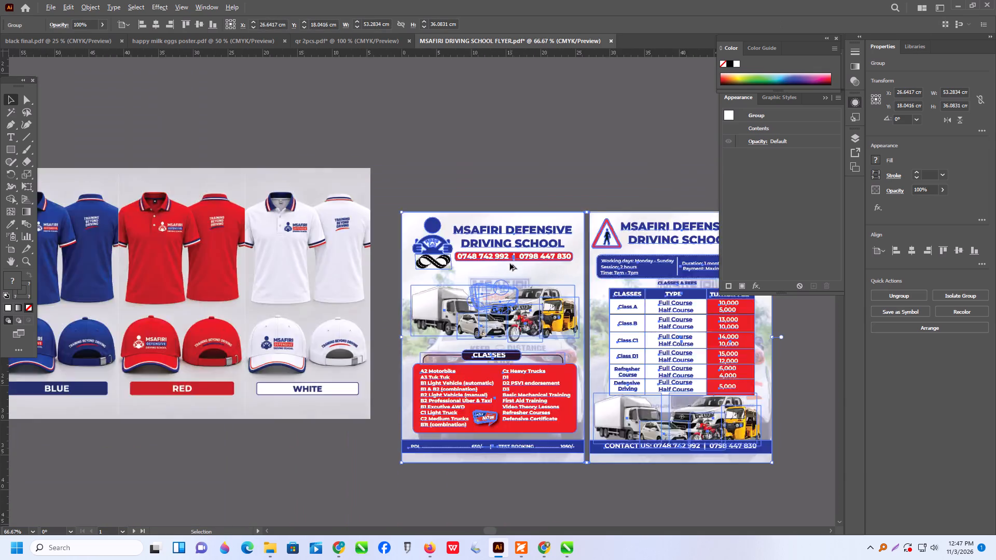
left_click_drag(515, 257, 549, 369)
scroll(543, 340, "down", 3)
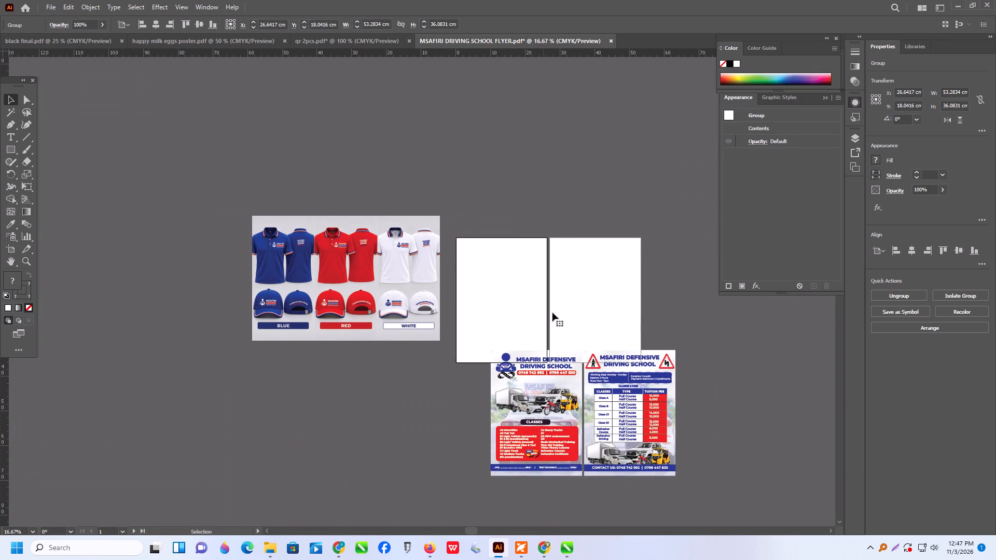
Ungroup the flyer artwork and delete all elements of the second page with the class fees table.
scroll(552, 313, "down", 7)
right_click(562, 292)
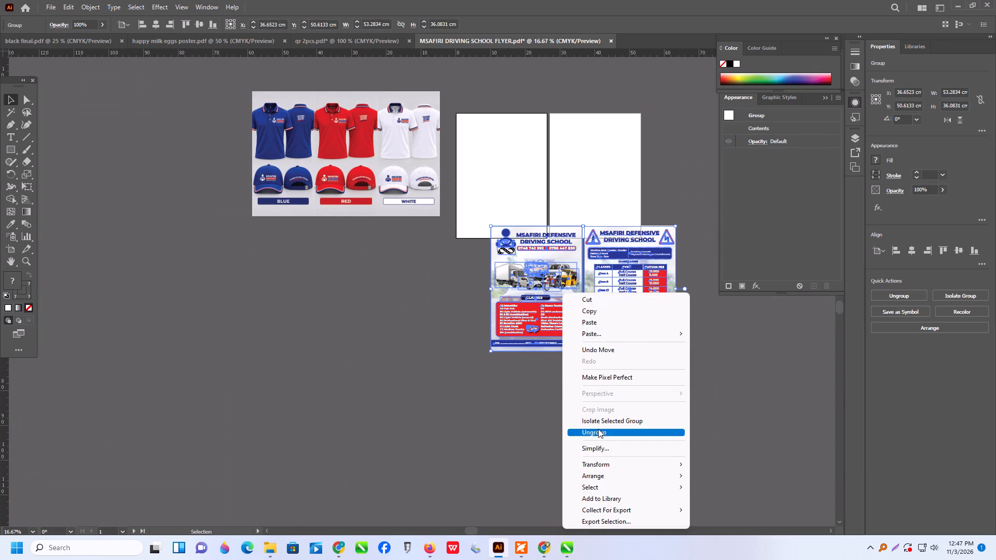
left_click(598, 429)
left_click(539, 416)
left_click(610, 218)
left_click_drag(612, 185, 692, 421)
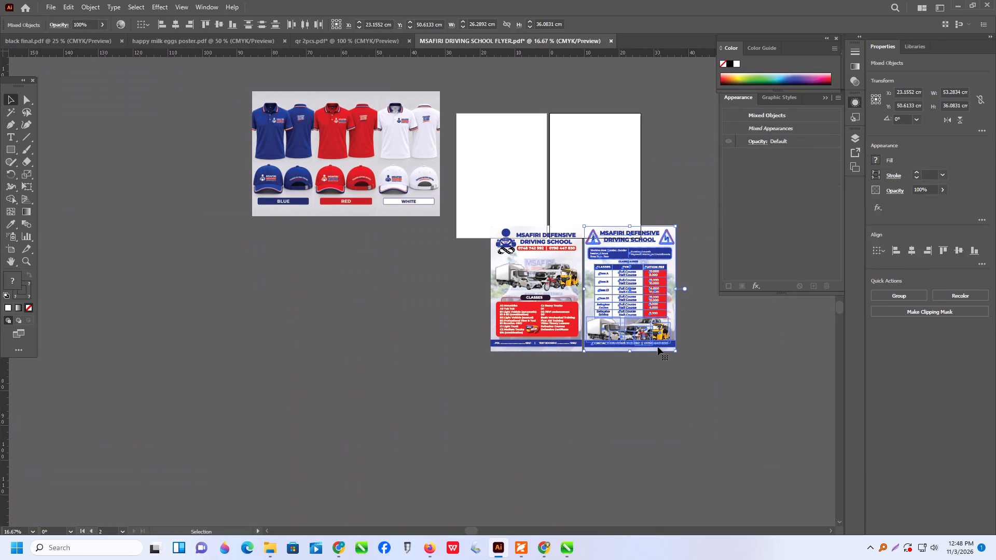
key("Delete")
Delete the first page's background, vehicles, classes list and footer, keeping only the logo, school name and phone bar.
scroll(526, 287, "up", 2, "alt")
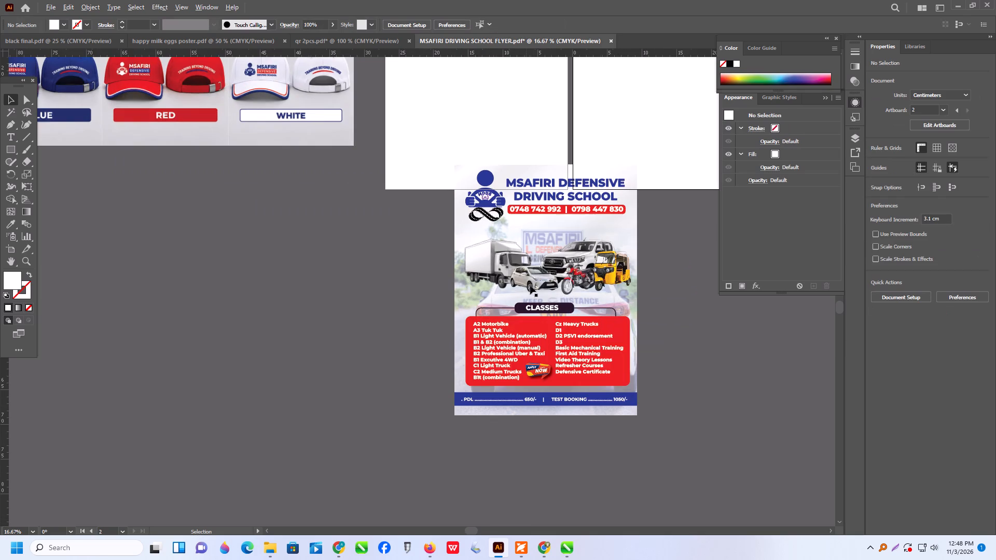
left_click(536, 275)
right_click(536, 275)
left_click(416, 281)
left_click_drag(376, 237, 706, 446)
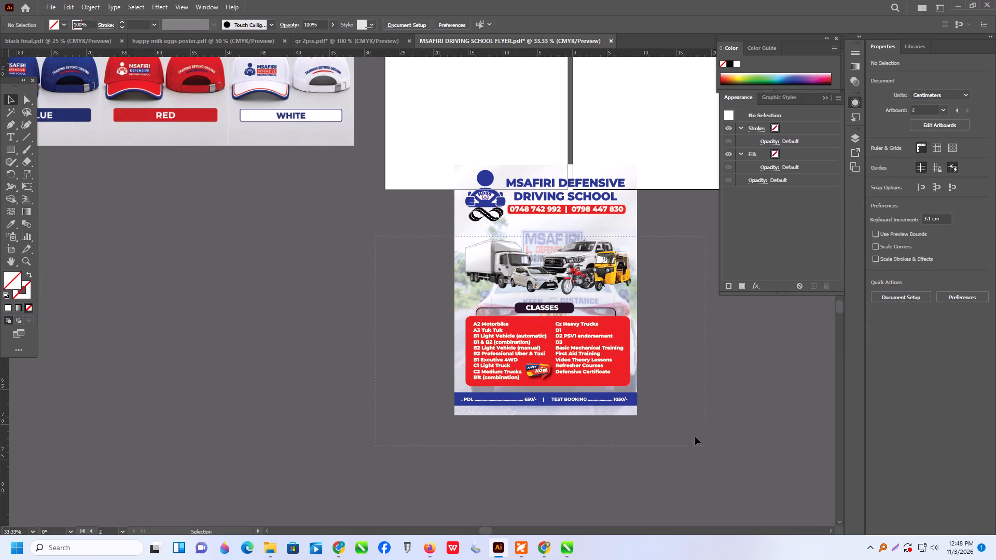
key("Delete")
Examine the logo layout on the mockup shirts against the flyer's remaining logo and school name.
scroll(510, 187, "up", 3)
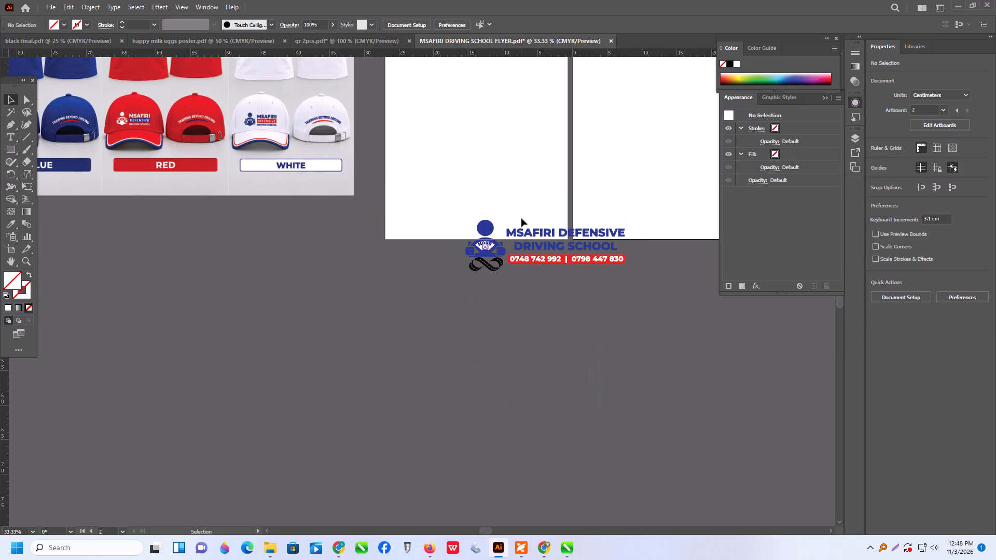
scroll(521, 218, "up", 12)
scroll(472, 357, "up", 2, "alt")
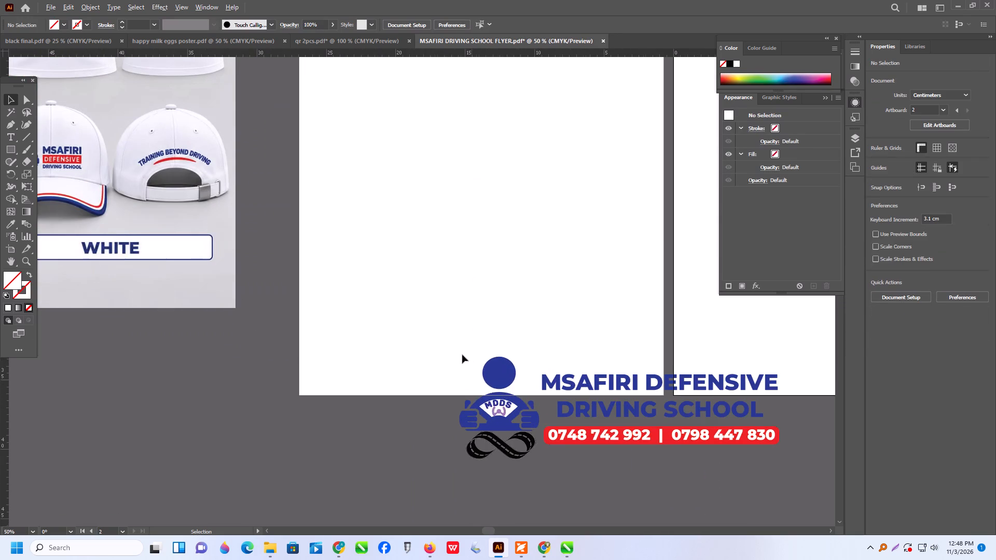
scroll(159, 366, "up", 20)
scroll(25, 194, "up", 4, "alt")
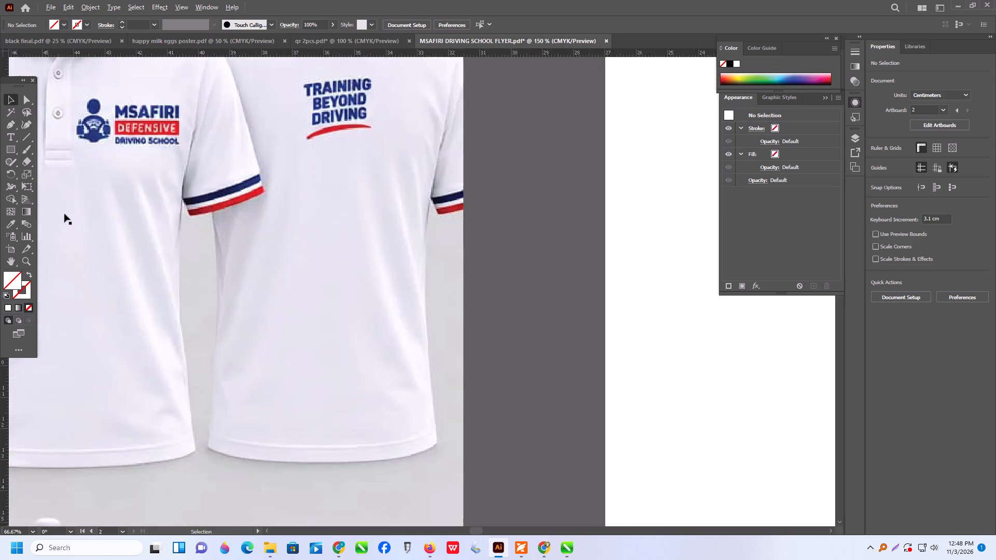
scroll(224, 148, "down", 4, "alt")
scroll(98, 202, "down", 2, "alt")
scroll(102, 180, "up", 5, "alt")
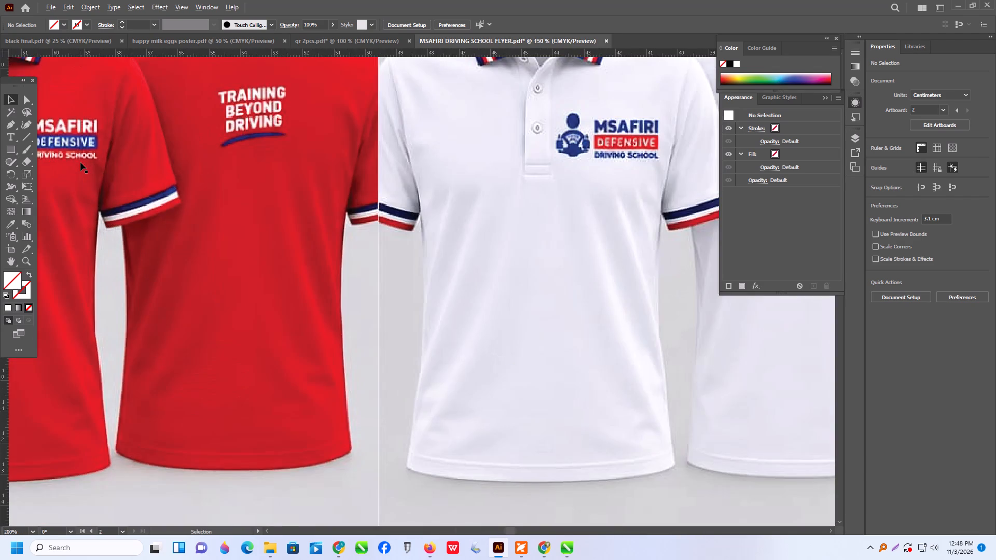
scroll(125, 178, "down", 8, "alt")
scroll(378, 312, "up", 3, "alt")
scroll(358, 229, "up", 3, "alt")
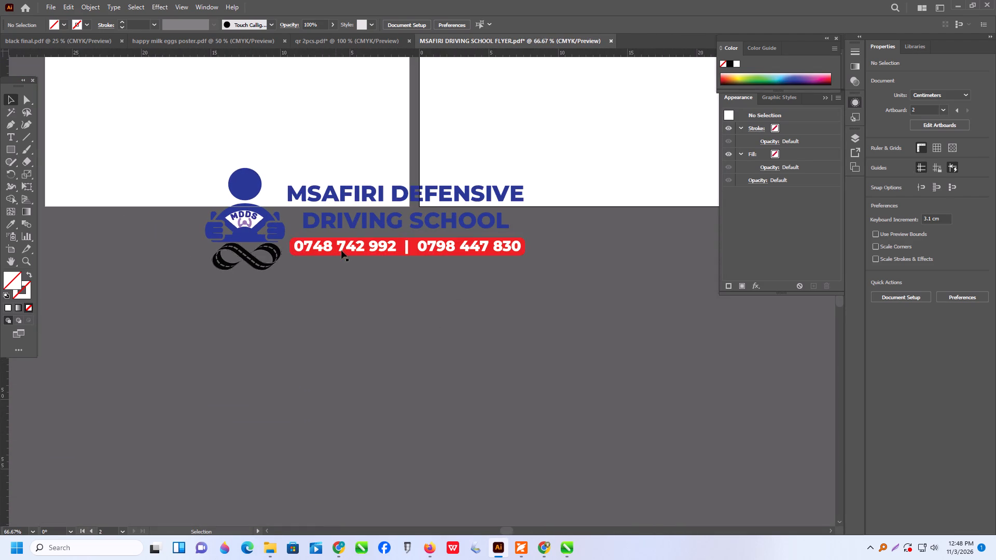
Delete the phone numbers text and move the empty red bar below the school name.
left_click(342, 250)
key("Delete")
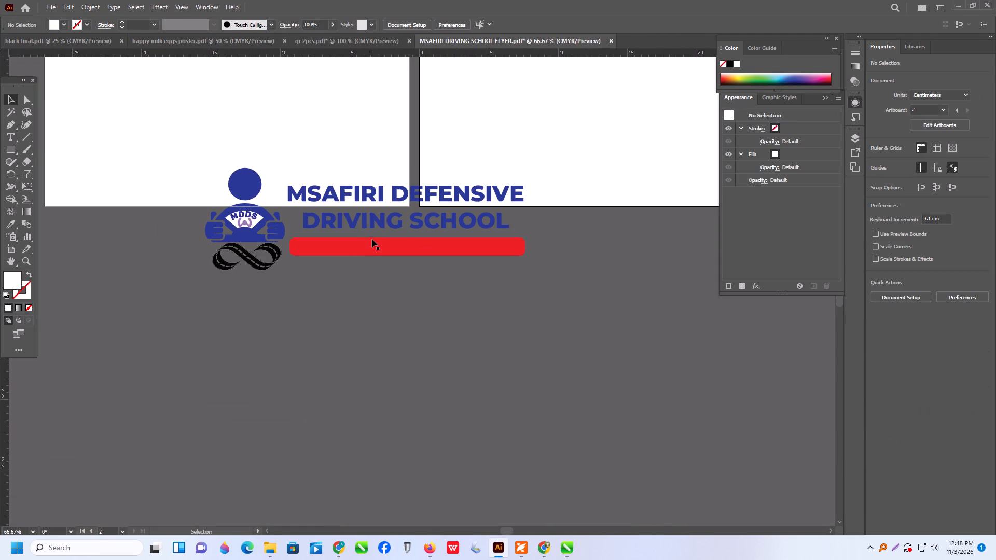
left_click_drag(372, 239, 446, 298)
Break the school name before DEFENSIVE so the text runs over three lines.
left_click(401, 199)
double_click(393, 197)
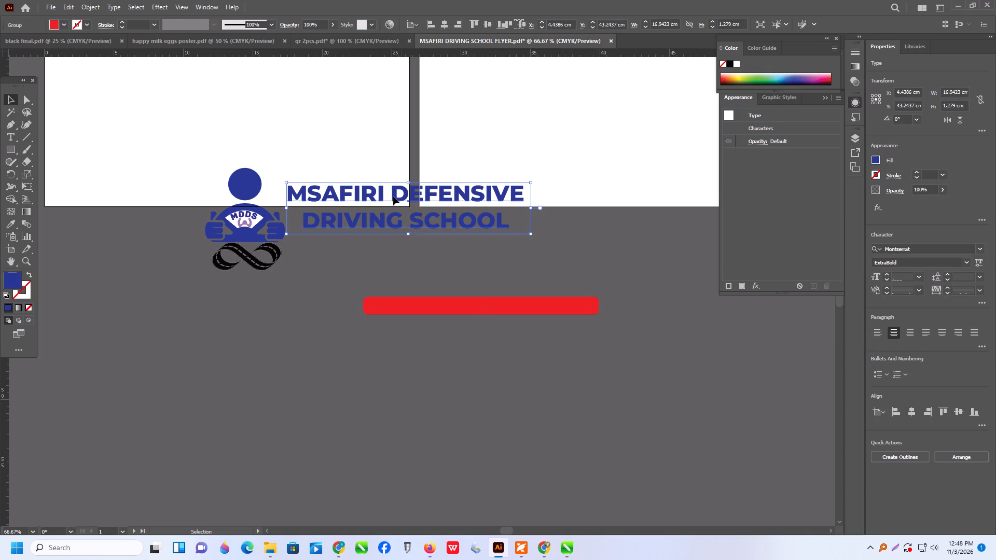
double_click(393, 197)
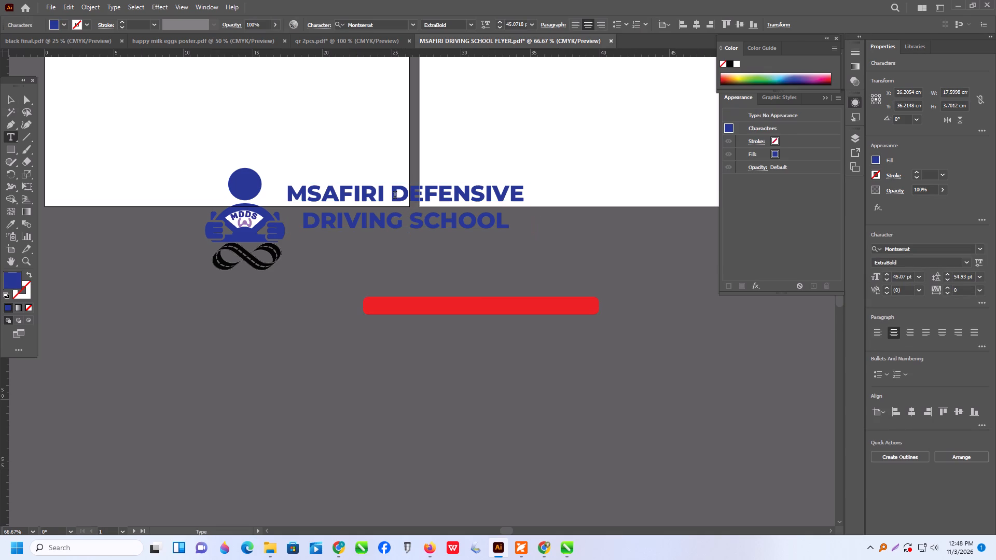
key("Return")
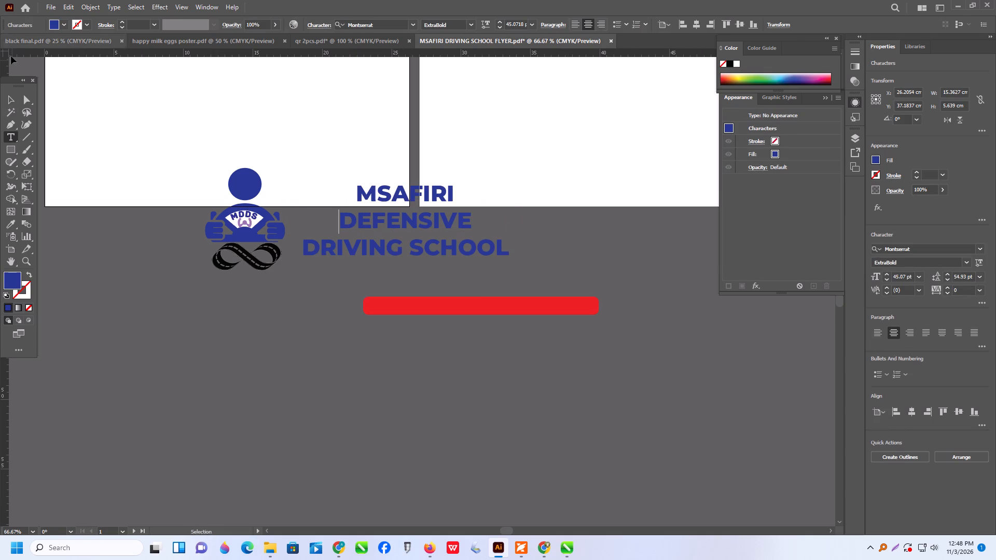
left_click(9, 94)
Cut the DEFENSIVE DRIVING SCHOOL lines out of the school name text, leaving only MSAFIRI.
scroll(383, 261, "down", 3, "alt")
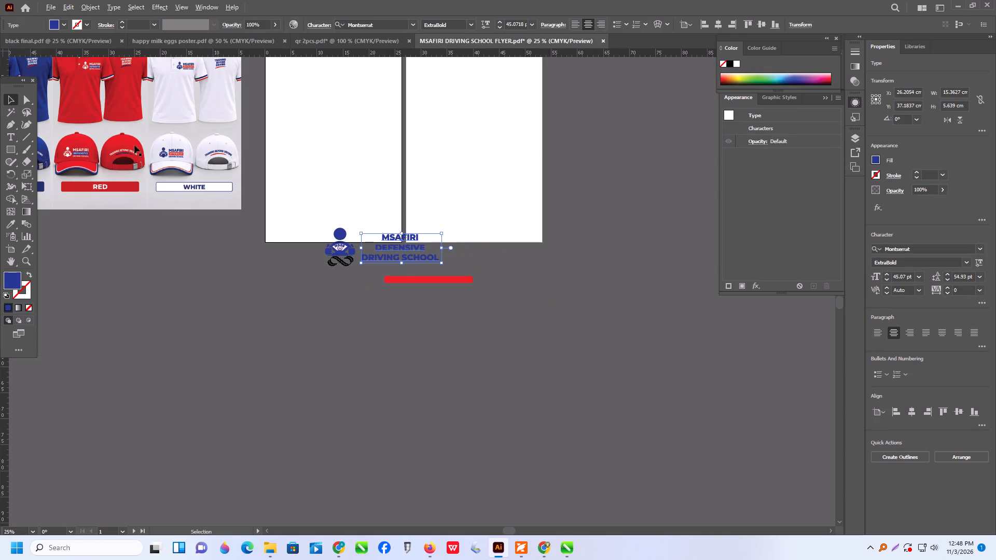
scroll(132, 119, "down", 2, "alt")
scroll(127, 85, "up", 3, "alt")
scroll(84, 109, "up", 2, "alt")
scroll(163, 141, "down", 3, "alt")
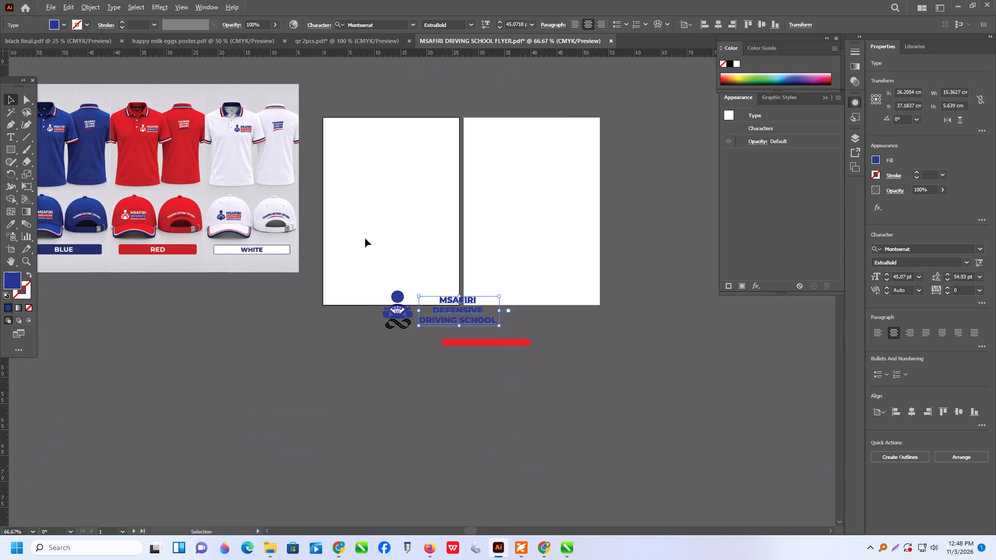
scroll(460, 317, "up", 5, "alt")
triple_click(398, 354)
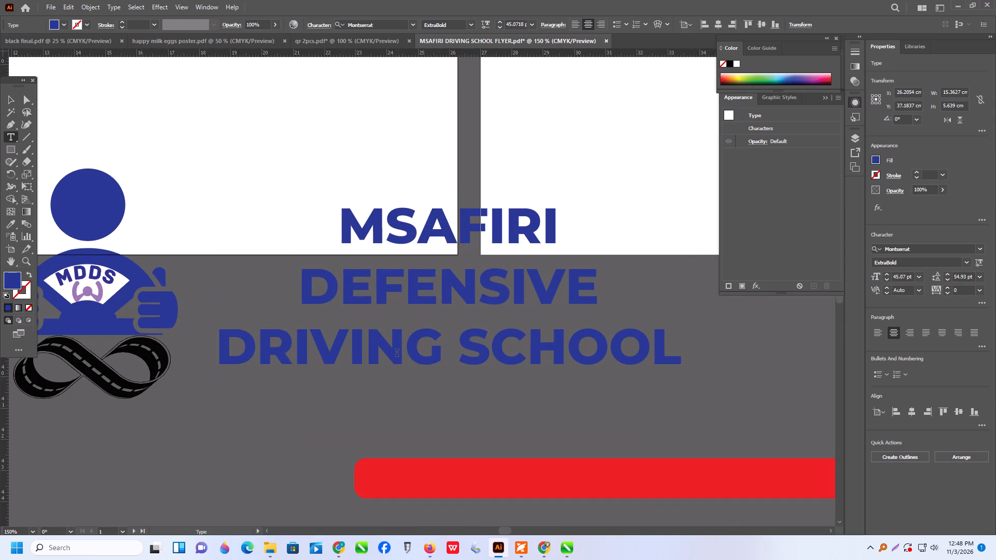
left_click_drag(302, 278, 503, 329)
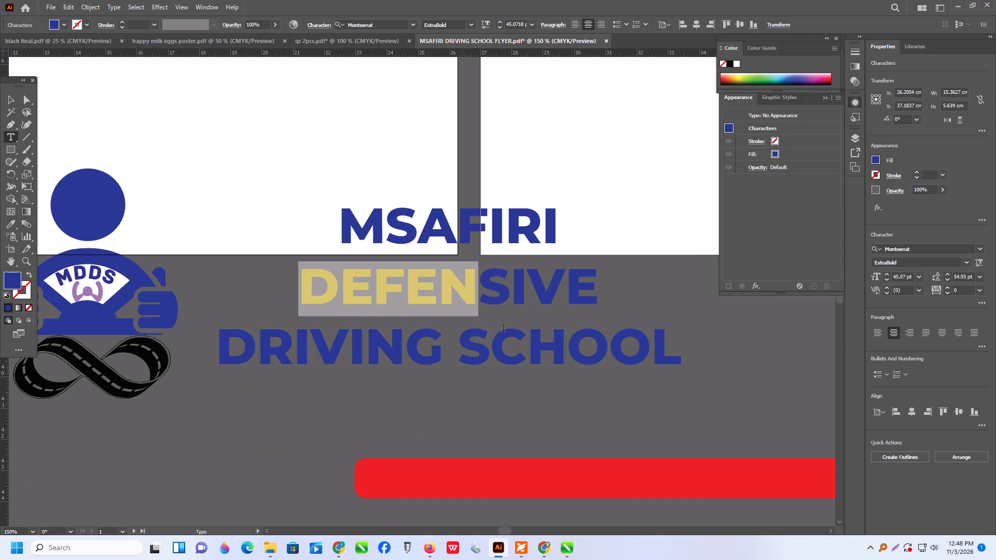
left_click_drag(503, 329, 702, 388)
key("ctrl+x")
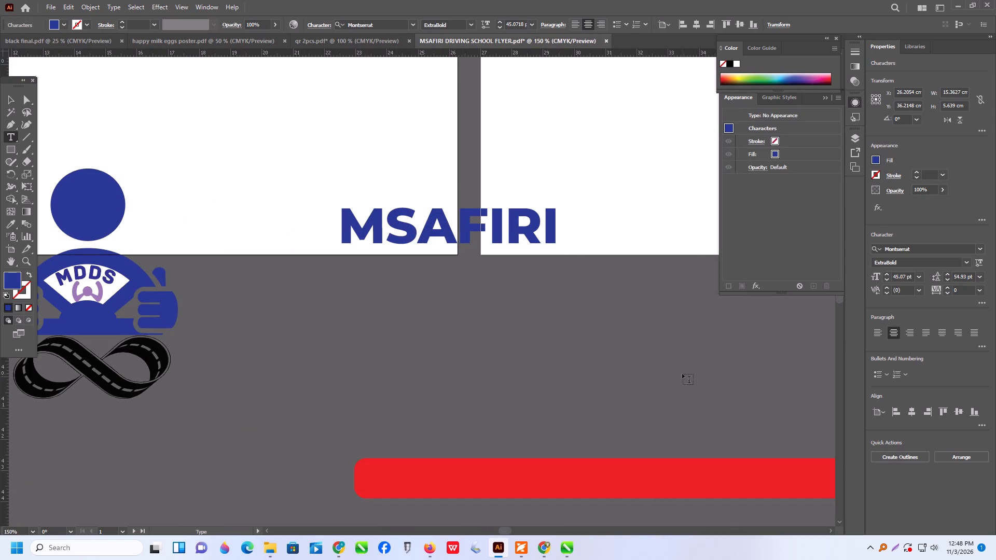
key("BackSpace")
key("BackSpace")
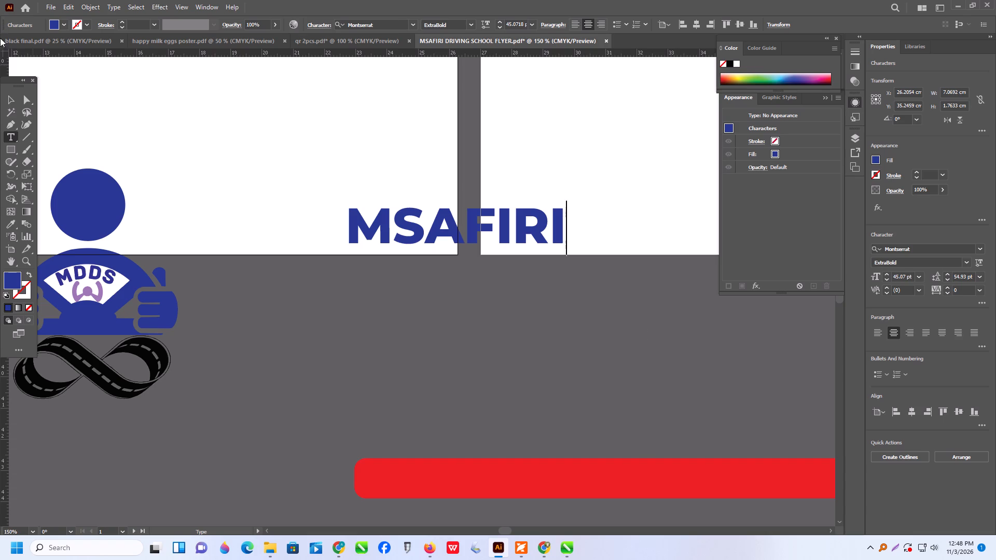
Move the MSAFIRI text beside the logo figure and enlarge it to about 76 pt.
left_click(11, 99)
left_click_drag(415, 234, 251, 242)
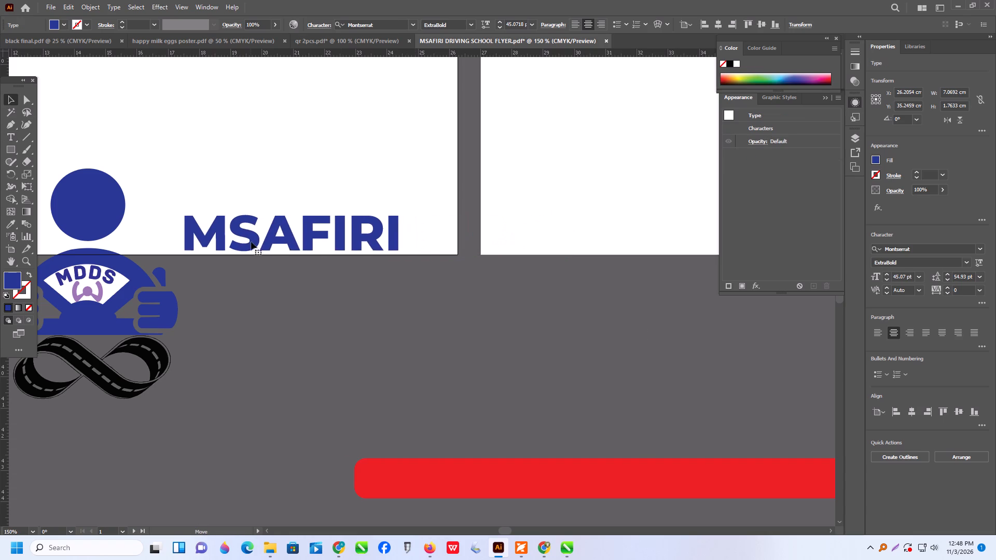
left_click_drag(404, 207, 552, 169, "shift")
left_click_drag(406, 213, 404, 206)
Paste the DEFENSIVE DRIVING SCHOOL lines as a separate text object and place it below the logo.
scroll(423, 347, "down", 5)
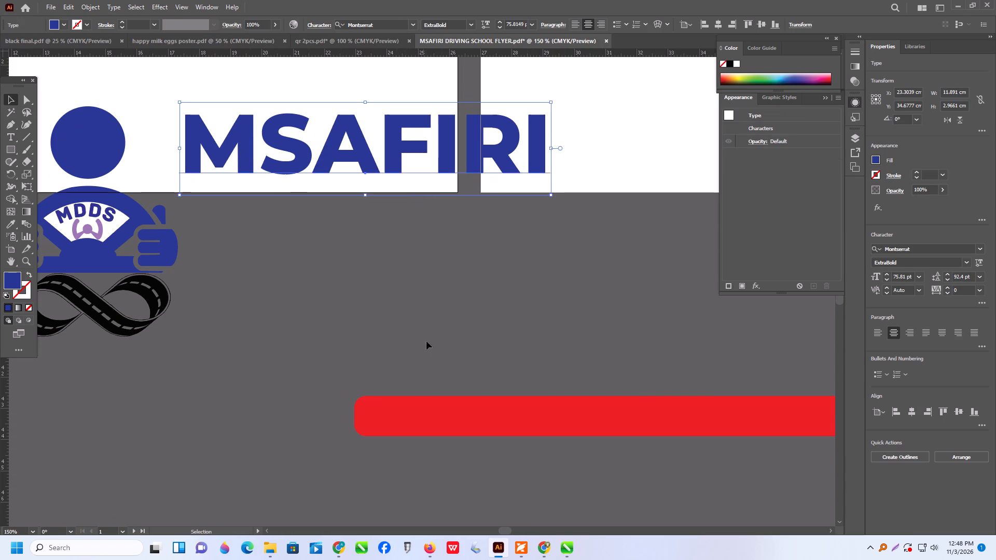
key("ctrl+v")
left_click_drag(325, 327, 360, 318)
scroll(403, 393, "down", 2, "alt")
left_click_drag(403, 355, 326, 437)
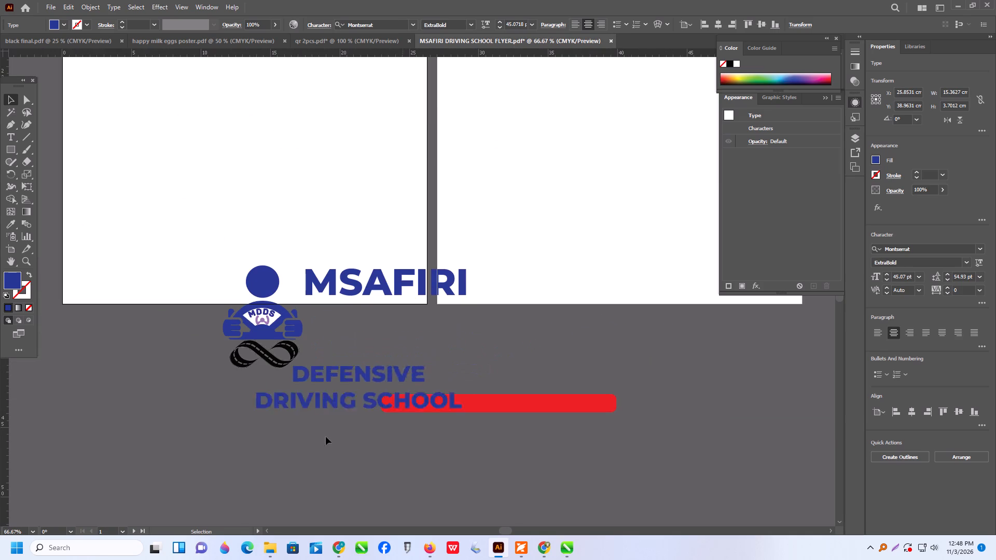
left_click_drag(326, 437, 319, 493)
Place the red bar directly under MSAFIRI and resize it to about 11.5 cm wide and 1.6 cm high.
left_click_drag(455, 404, 381, 316)
left_click_drag(540, 315, 466, 314)
scroll(376, 307, "up", 3, "alt")
left_click_drag(406, 307, 410, 292)
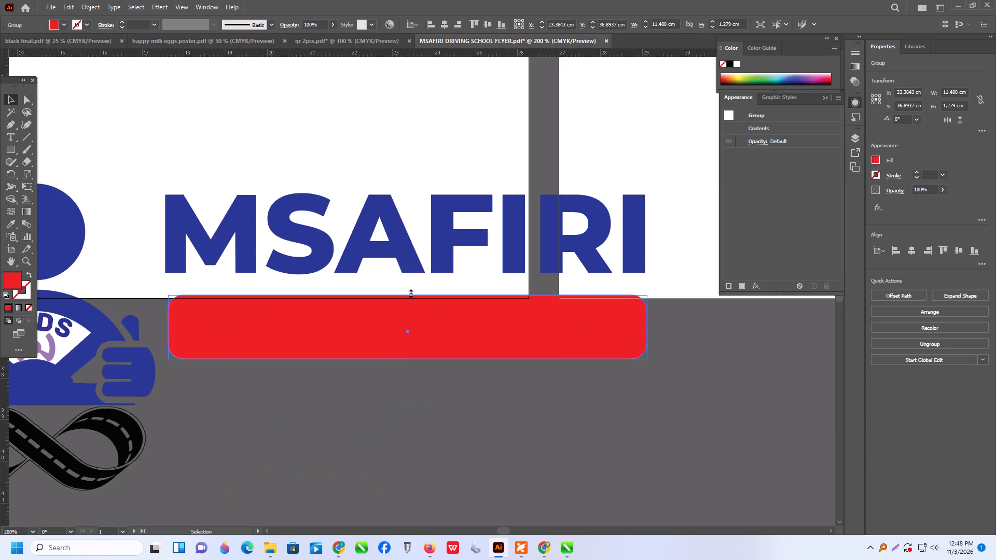
left_click_drag(410, 292, 410, 291)
Move the logo figure, MSAFIRI text and red bar together onto the empty canvas below the artboards.
scroll(413, 292, "down", 3)
scroll(422, 297, "down", 4, "alt")
left_click_drag(223, 246, 475, 351)
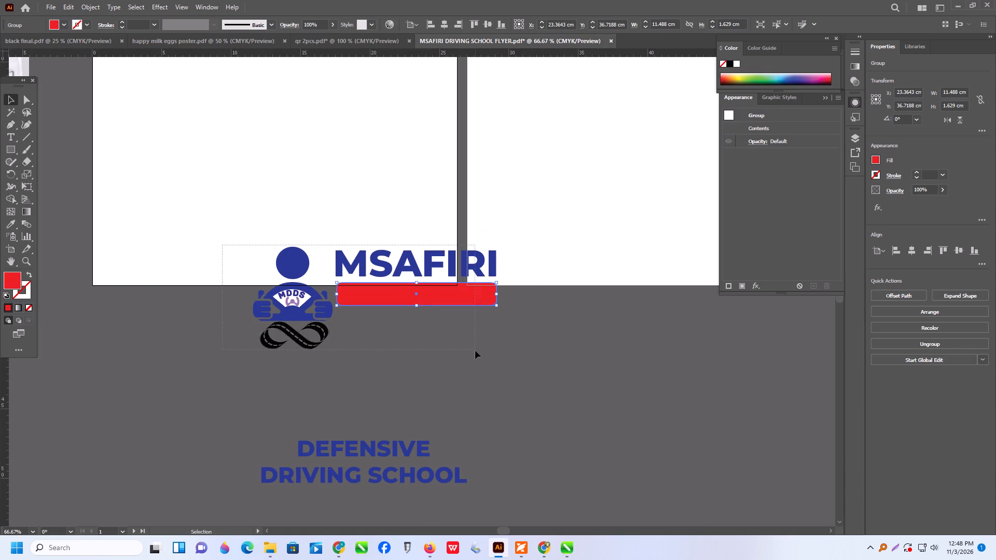
left_click_drag(475, 351, 475, 349)
left_click_drag(434, 302, 406, 360)
left_click(545, 360)
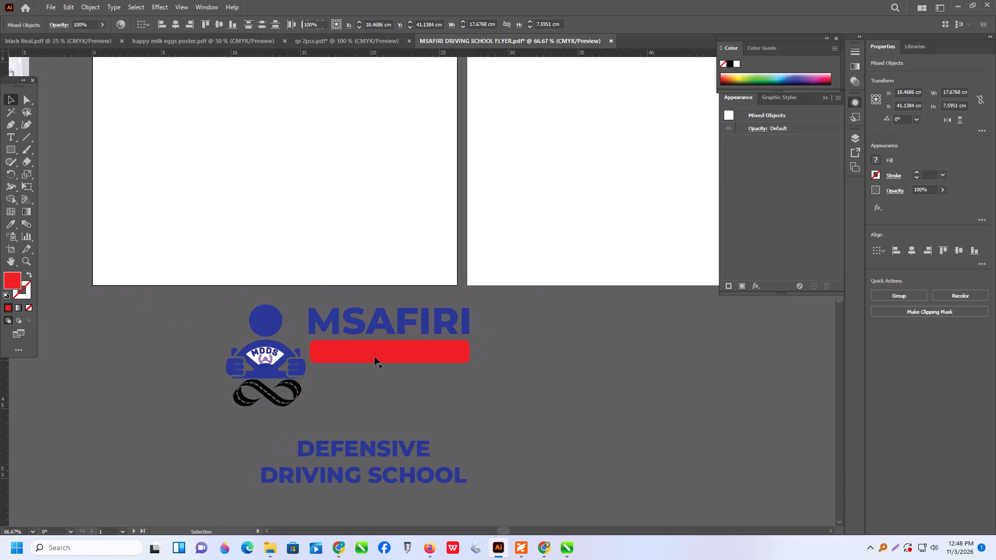
Increase the height of the red bar under MSAFIRI to about 2.1 cm.
scroll(368, 359, "down", 2)
left_click(377, 338)
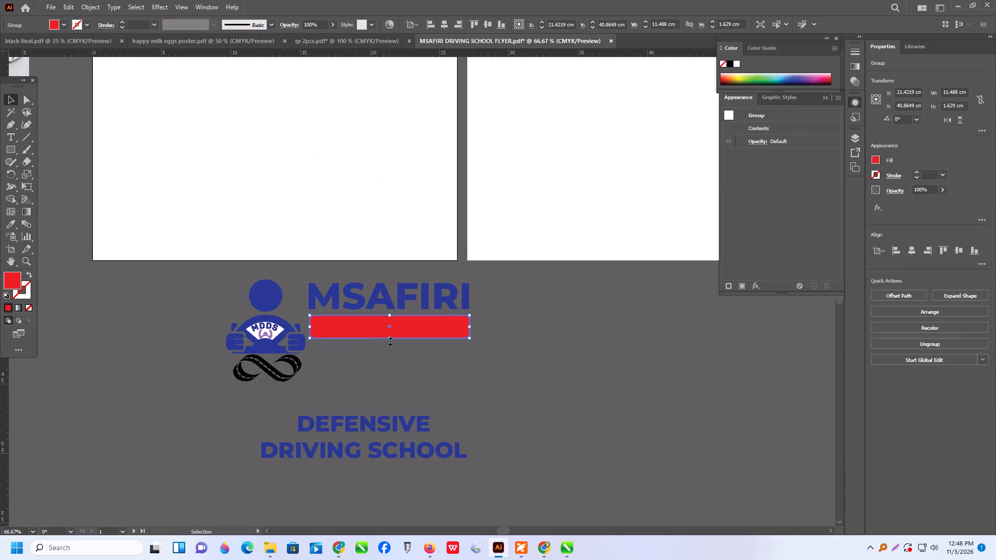
left_click_drag(391, 340, 390, 345)
Split DEFENSIVE into its own text object and remove the empty line left above DRIVING SCHOOL.
scroll(389, 345, "down", 4)
left_click(372, 372)
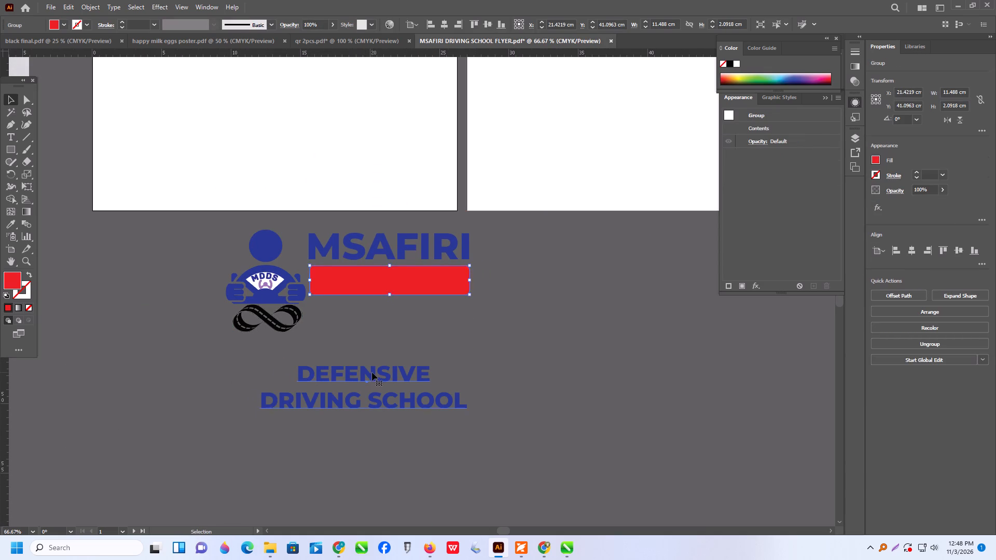
triple_click(367, 373)
left_click(367, 373)
triple_click(367, 373)
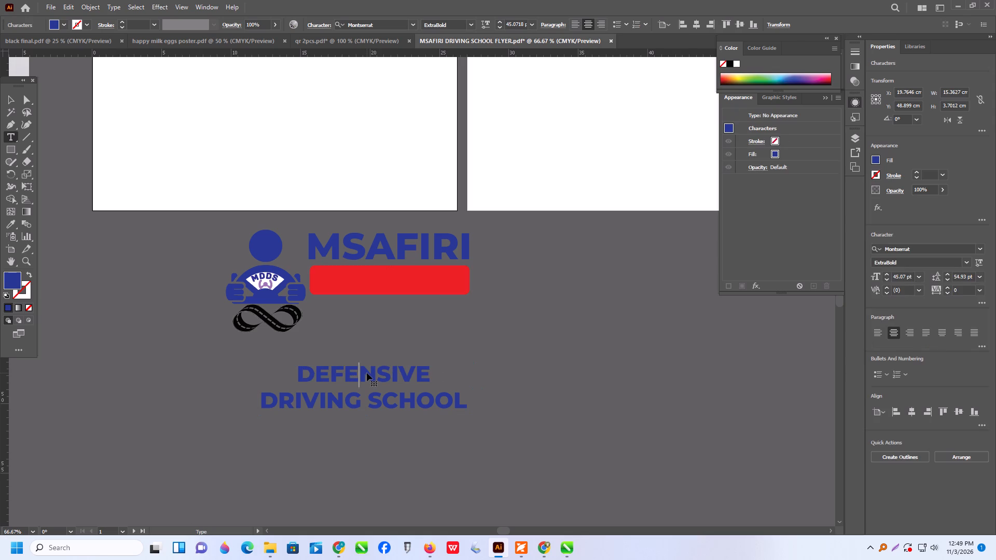
key("ctrl+x")
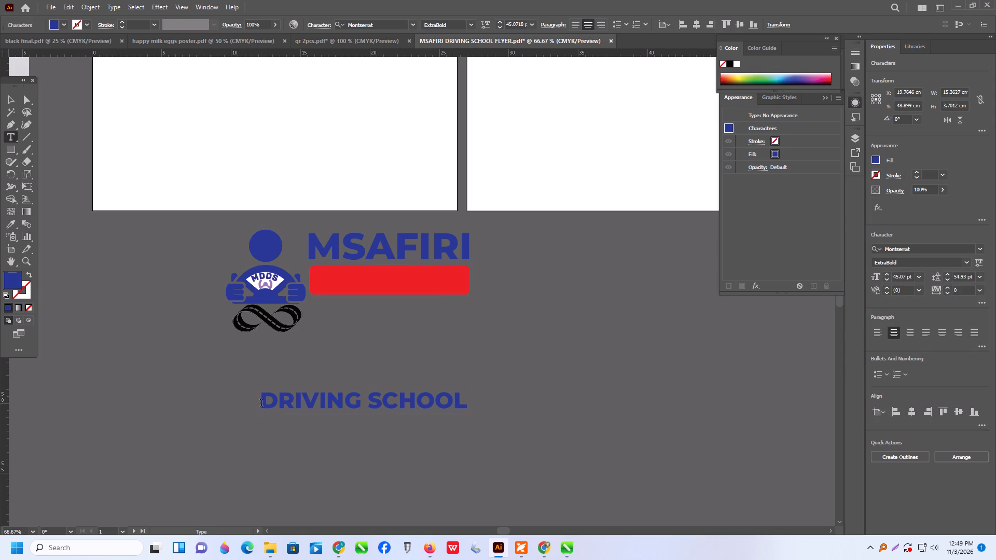
left_click(261, 404)
left_click_drag(263, 400, 246, 372)
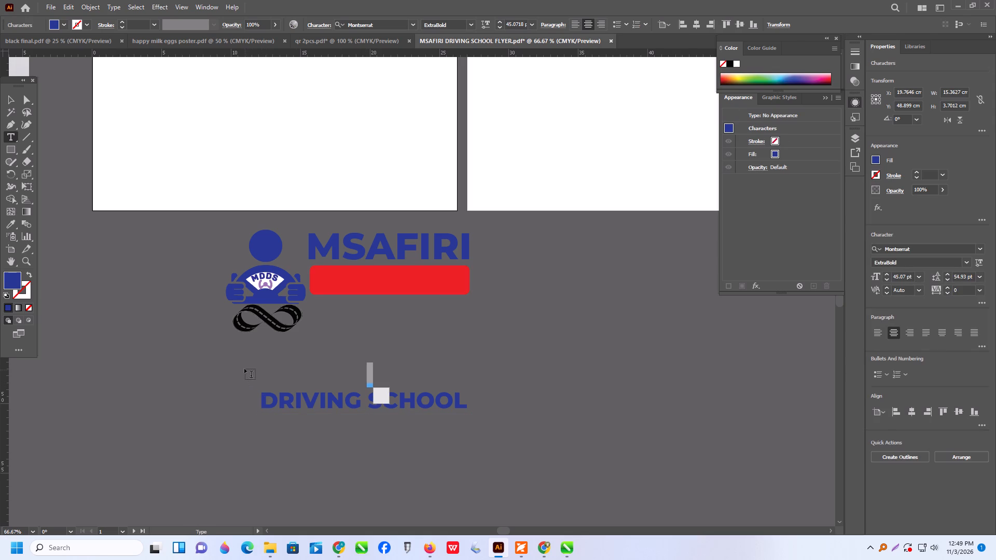
key("BackSpace")
left_click(9, 96)
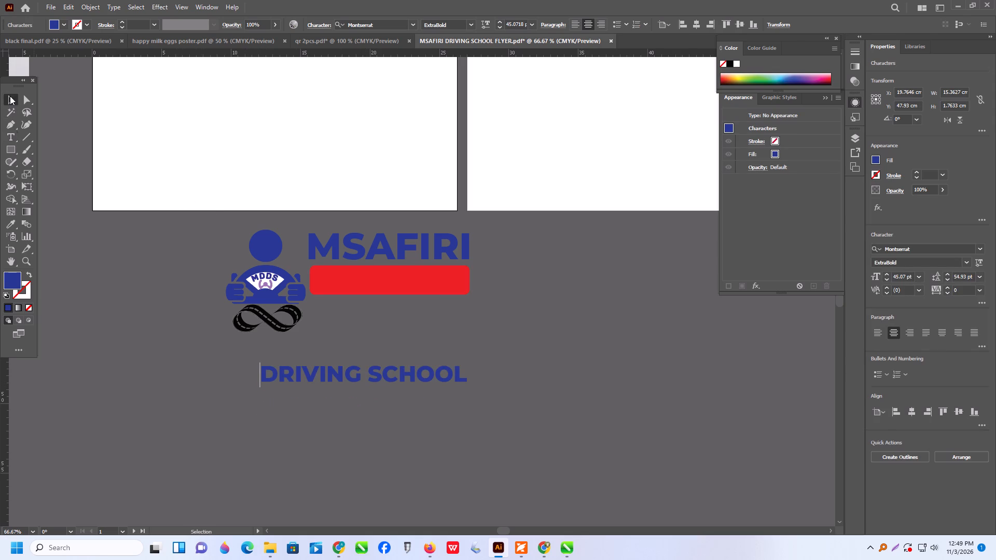
key("ctrl+v")
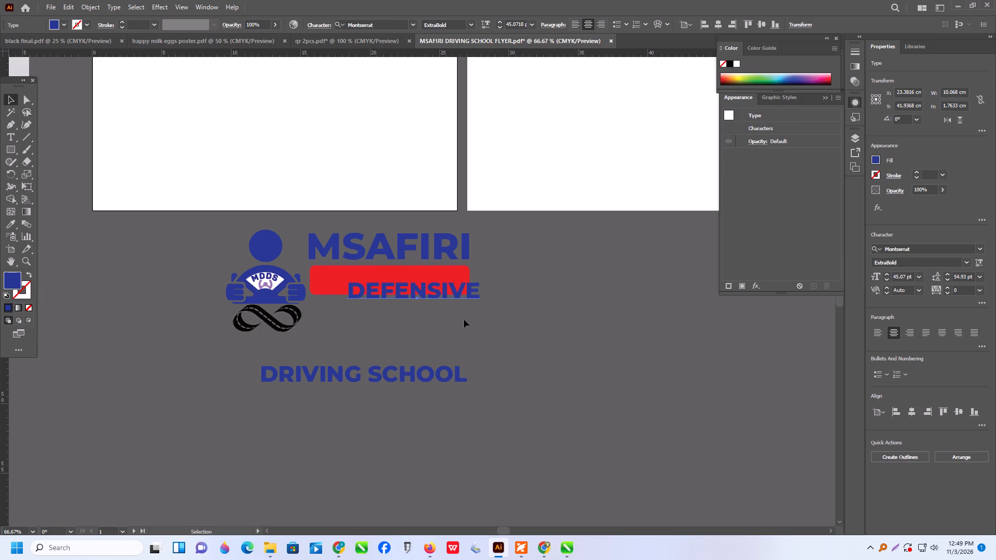
Place the DEFENSIVE text over the red bar and enlarge it to about 47.8 pt.
left_click_drag(414, 293, 388, 283)
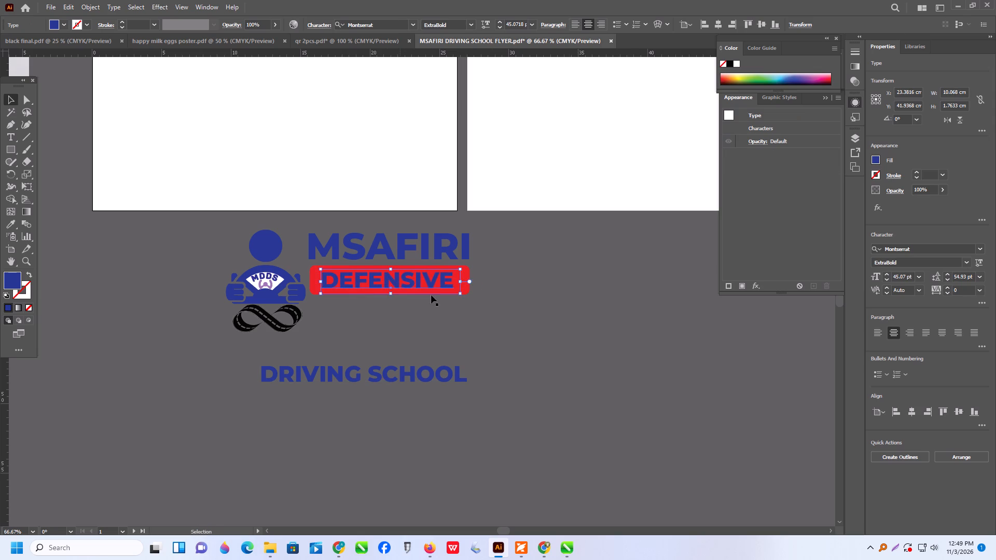
scroll(433, 293, "up", 3, "alt")
left_click_drag(513, 221, 539, 212, "shift")
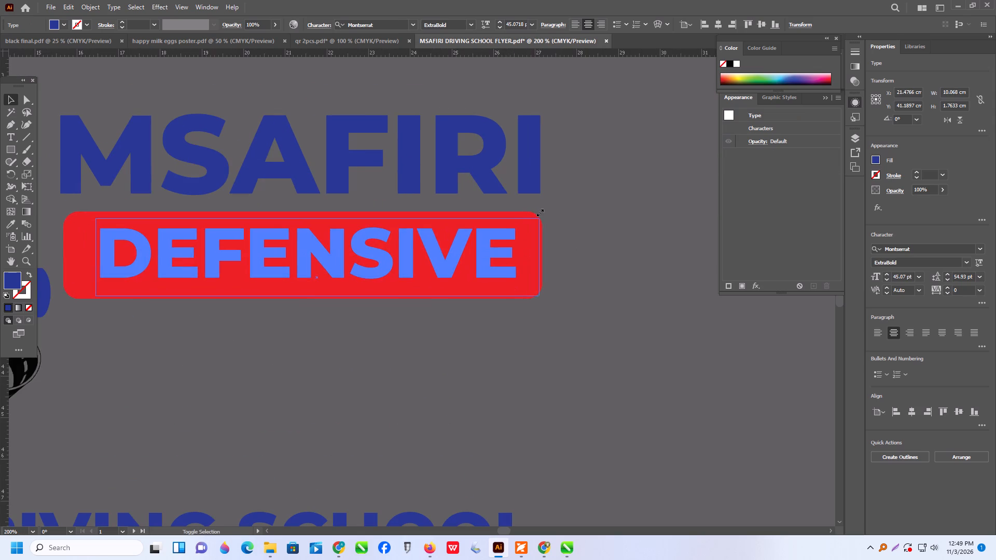
left_click_drag(539, 212, 540, 211, "shift")
Remove the trailing space after DEFENSIVE and reposition the word centrally on the red bar.
double_click(511, 239)
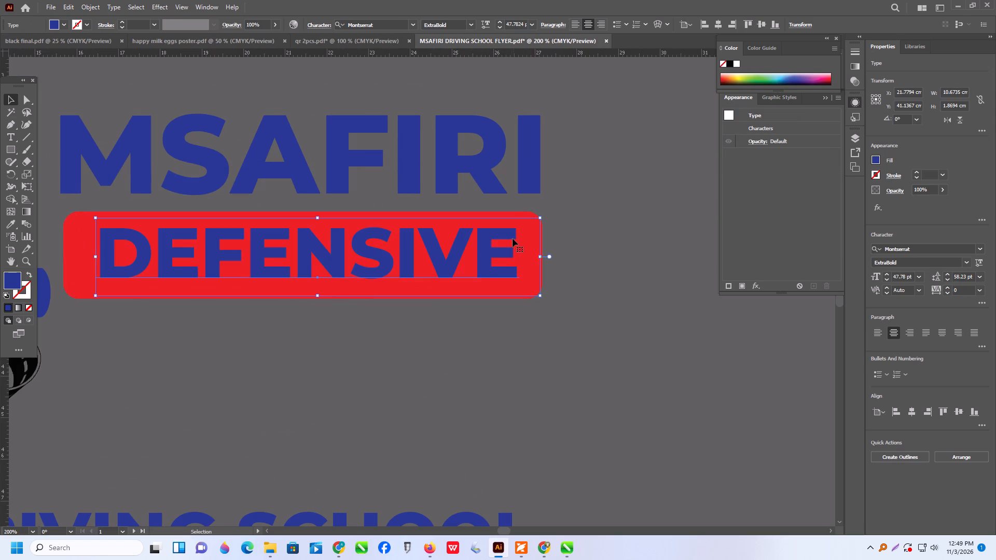
triple_click(488, 243)
left_click(495, 240)
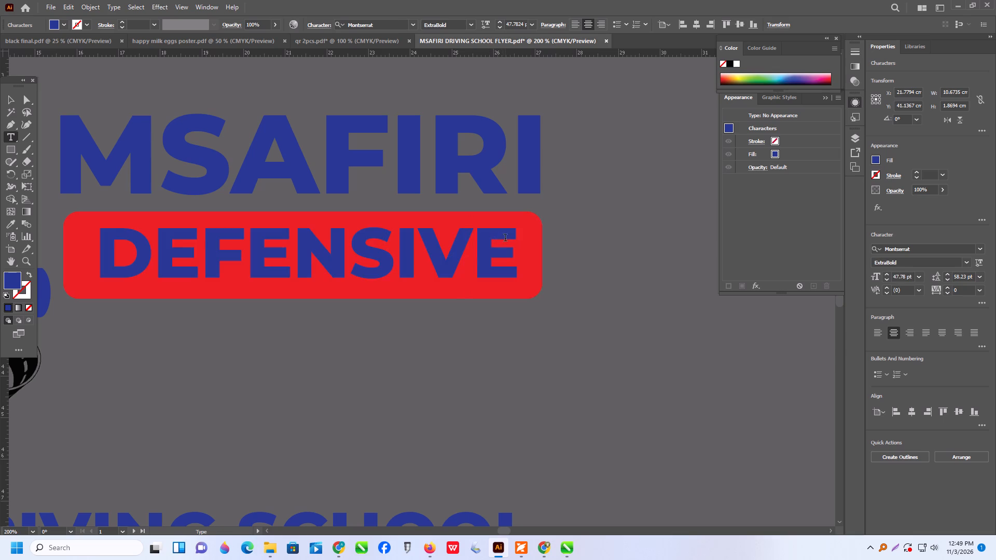
left_click_drag(514, 235, 529, 240)
left_click(535, 242)
left_click_drag(479, 240, 604, 254)
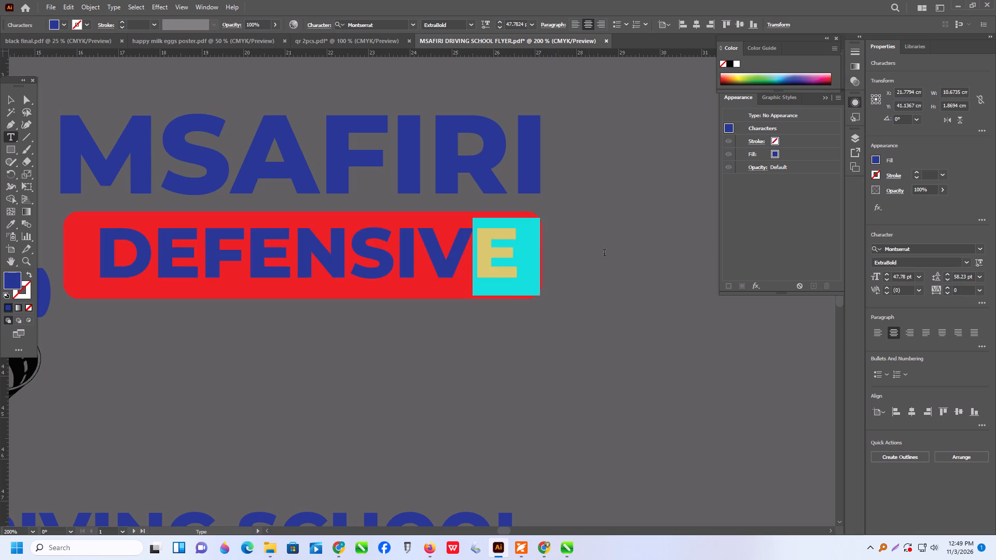
left_click_drag(604, 254, 621, 255)
key("BackSpace")
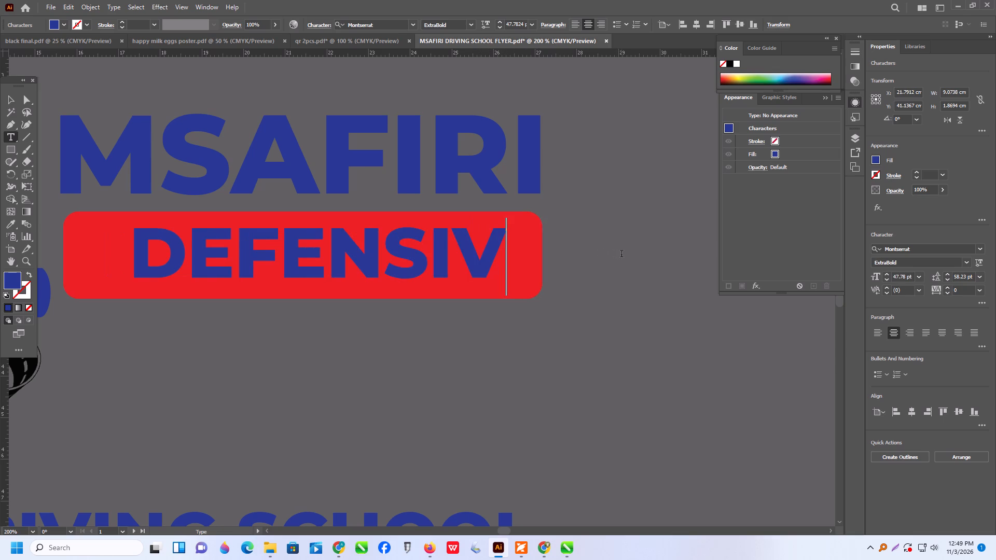
key("e")
key("BackSpace")
key("e")
left_click(13, 97)
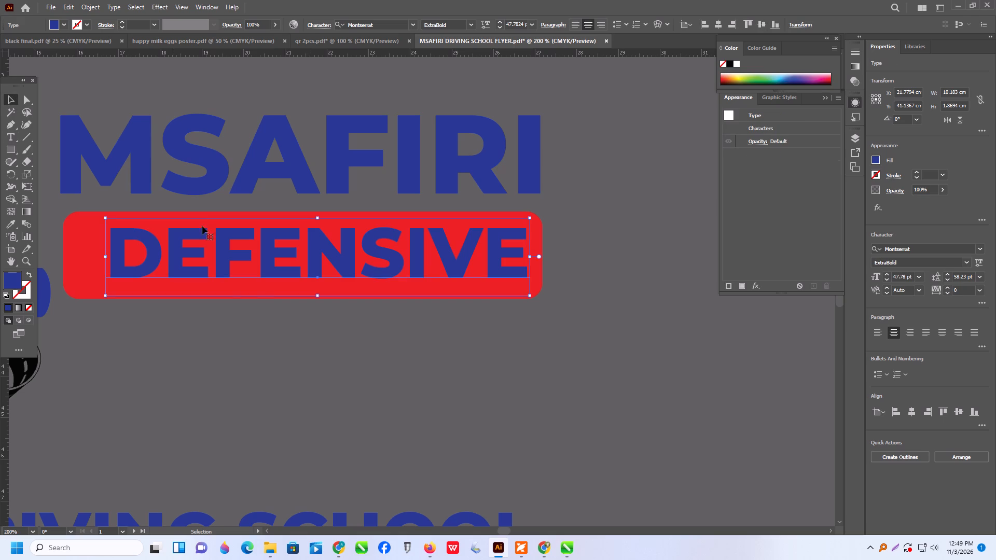
left_click_drag(224, 262, 202, 260)
Move the DRIVING SCHOOL text up toward the underside of the red bar.
scroll(414, 314, "down", 4, "alt")
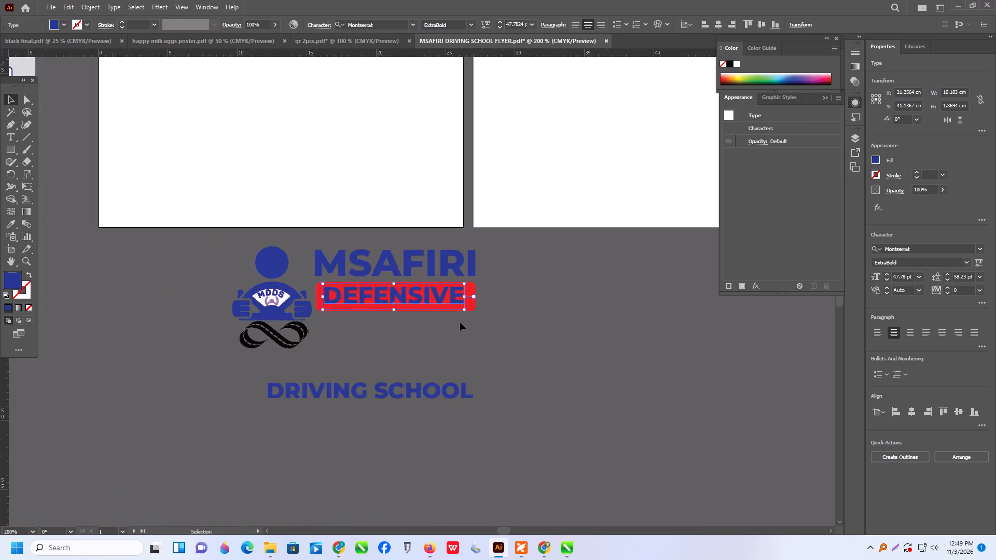
left_click_drag(378, 383, 433, 357)
double_click(564, 291)
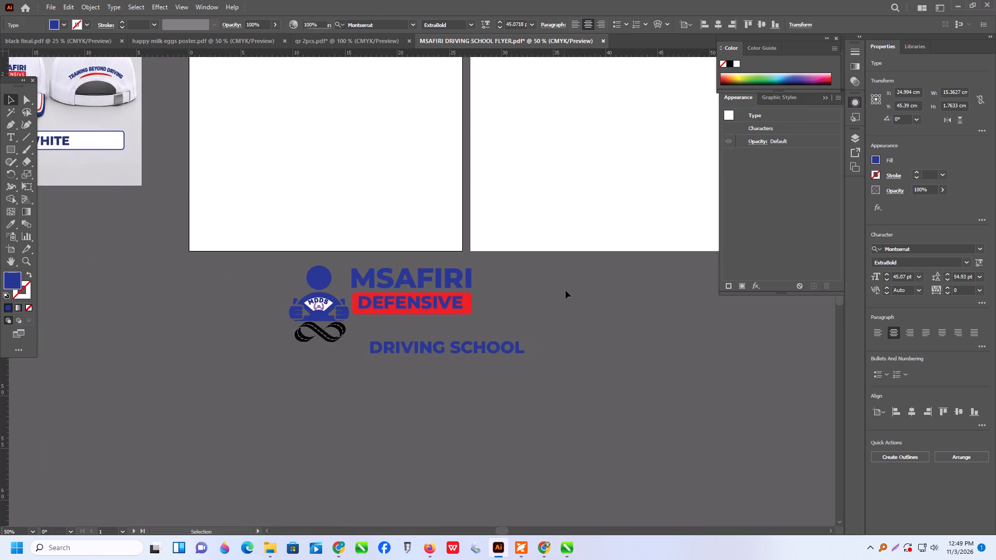
Bring the polo and cap mockup image next to the rebuilt logo and scale it down to about 16.9 × 11.3 cm.
scroll(410, 358, "up", 1, "alt")
scroll(537, 359, "down", 1, "alt")
left_click_drag(123, 134, 183, 279)
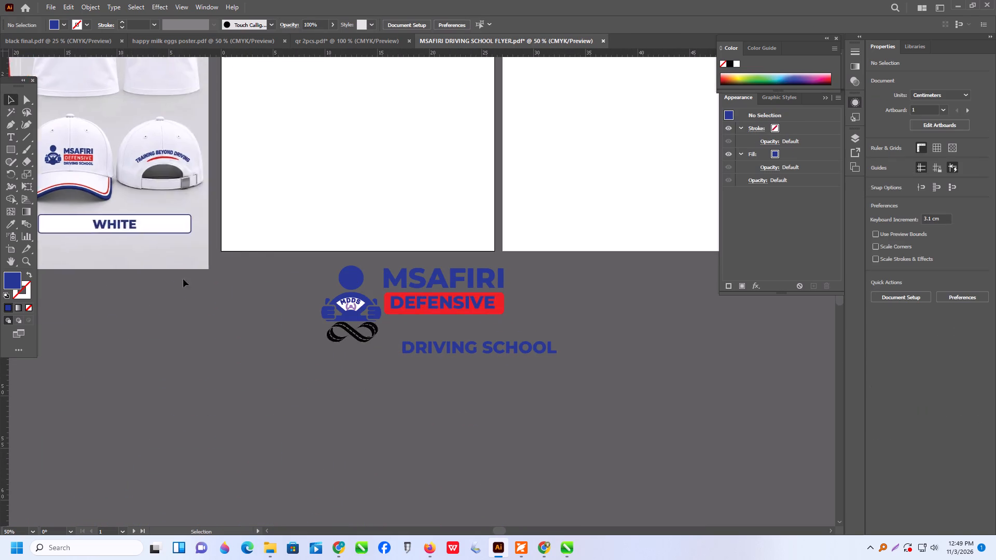
left_click_drag(183, 279, 222, 372)
left_click_drag(186, 193, 280, 334)
scroll(434, 276, "down", 3)
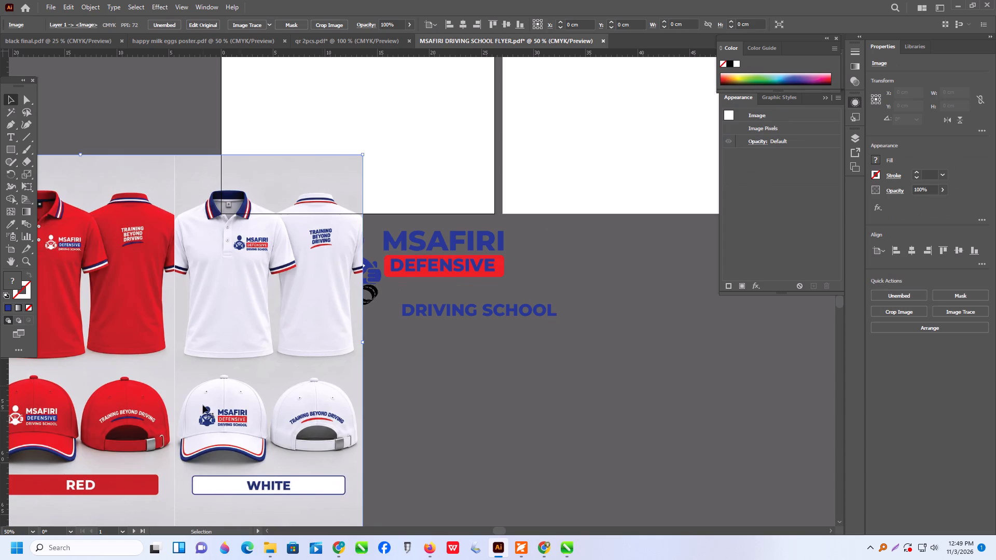
left_click_drag(211, 404, 584, 361)
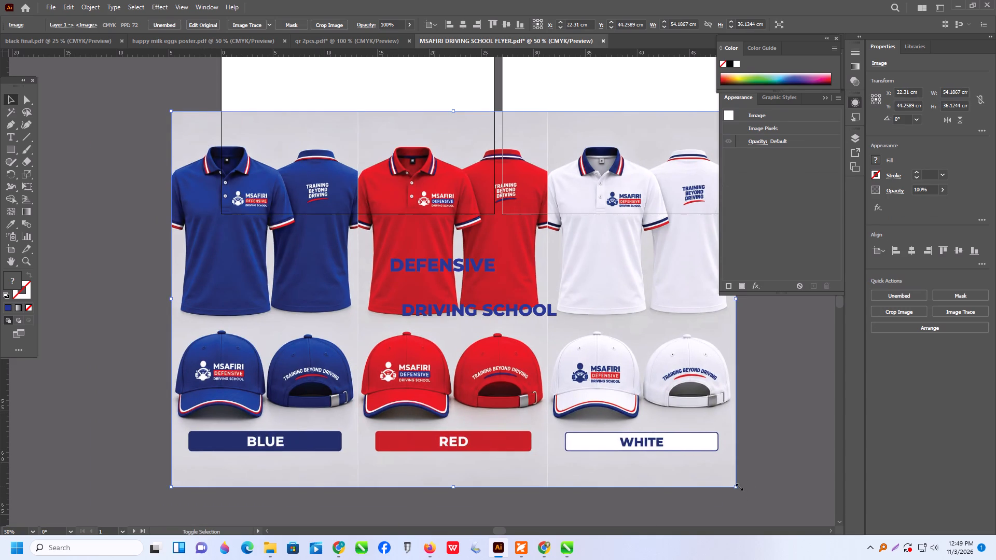
left_click_drag(738, 486, 345, 326, "shift")
left_click_drag(297, 217, 334, 369)
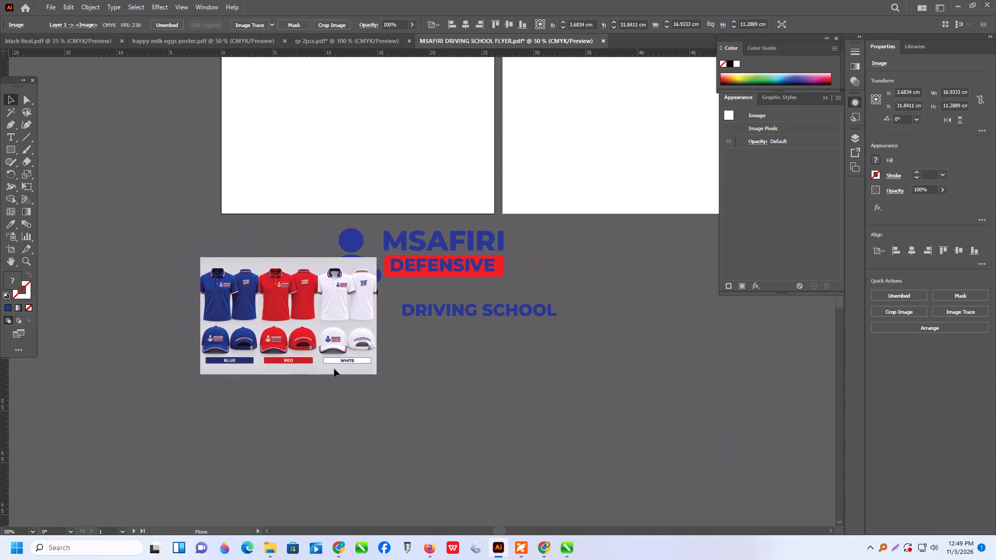
left_click_drag(334, 369, 336, 362)
Inspect the white polo's logo in the mockup, and move the image away from the logo text, below and beside the figure.
scroll(370, 296, "up", 3, "alt")
scroll(343, 263, "up", 3, "alt")
scroll(343, 303, "down", 2, "alt")
scroll(327, 302, "up", 2, "alt")
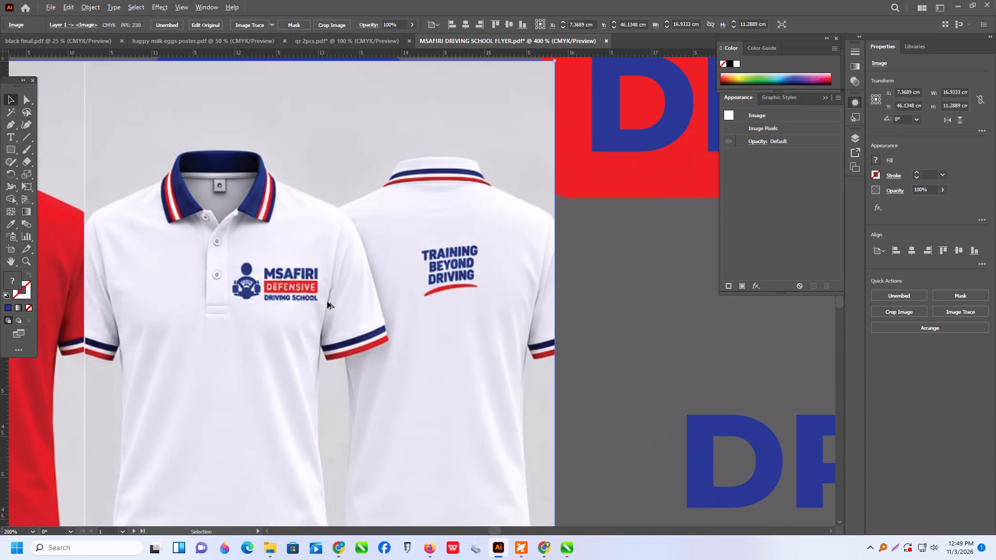
scroll(308, 309, "down", 3, "alt")
scroll(559, 306, "down", 2, "alt")
left_click_drag(332, 345, 259, 366)
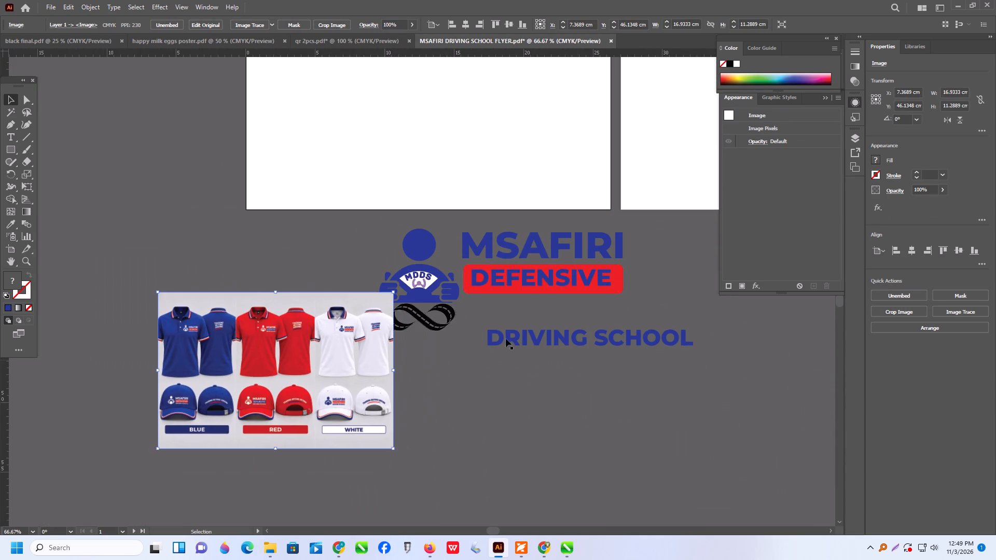
Reduce DRIVING SCHOOL to about 32 pt and position it directly under the red bar.
scroll(524, 330, "up", 2, "alt")
left_click_drag(523, 342, 483, 284)
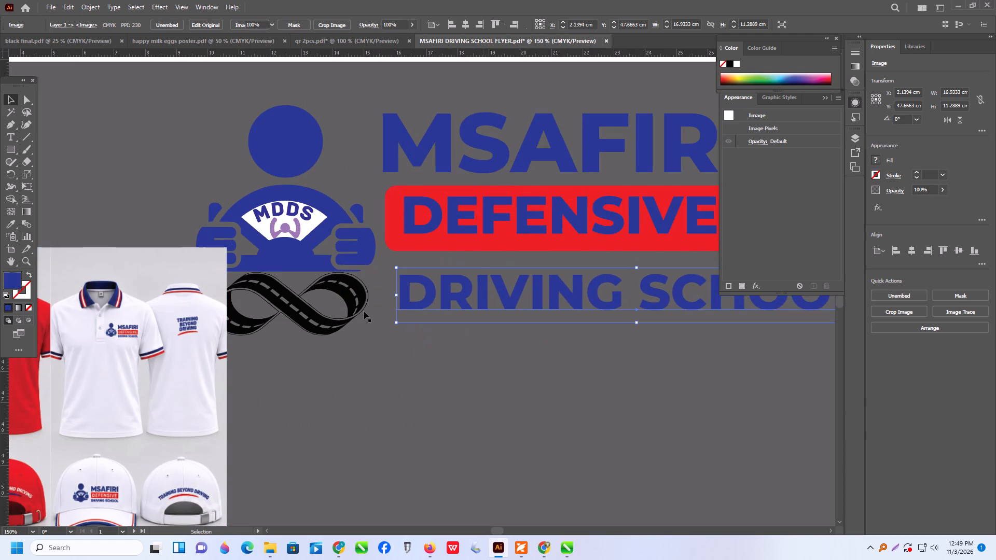
scroll(359, 313, "down", 3, "alt")
left_click_drag(531, 317, 485, 313, "shift")
scroll(427, 307, "up", 3, "alt")
left_click_drag(436, 304, 432, 290)
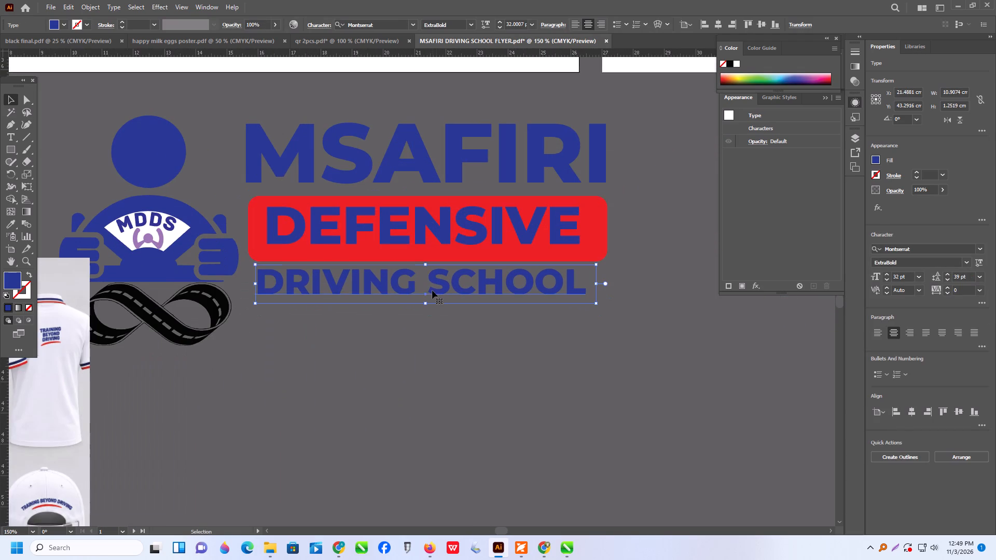
Check the mockup's logo layout and remove the trailing space after DRIVING SCHOOL.
scroll(794, 371, "down", 2, "alt")
scroll(447, 330, "up", 2, "alt")
scroll(467, 403, "up", 2, "alt")
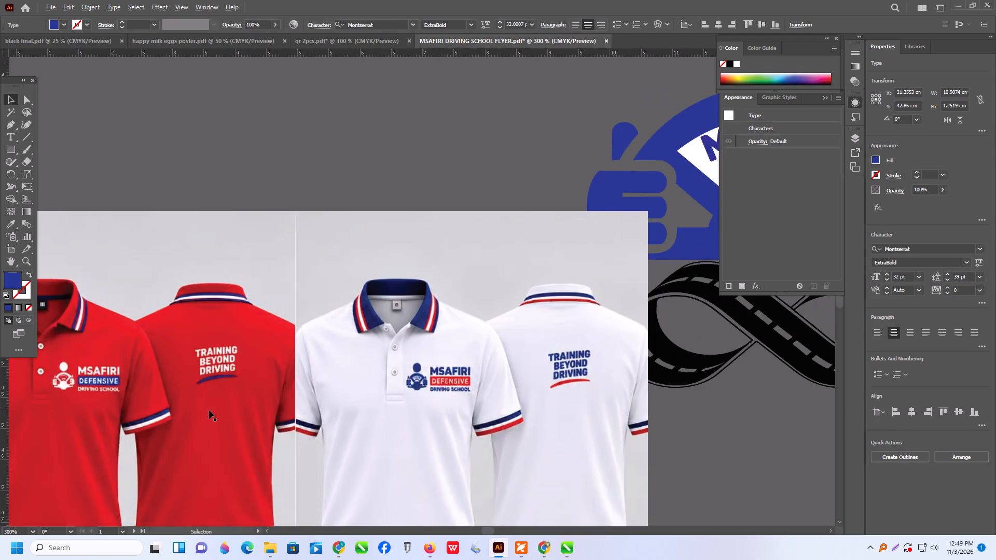
scroll(209, 410, "down", 4, "alt")
scroll(495, 373, "up", 2, "alt")
triple_click(560, 386)
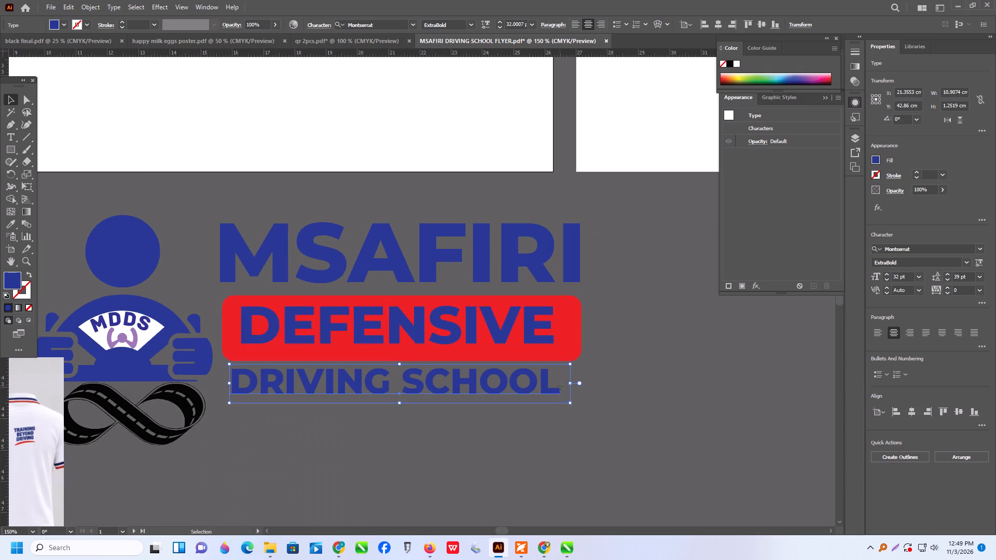
double_click(560, 386)
left_click(562, 386)
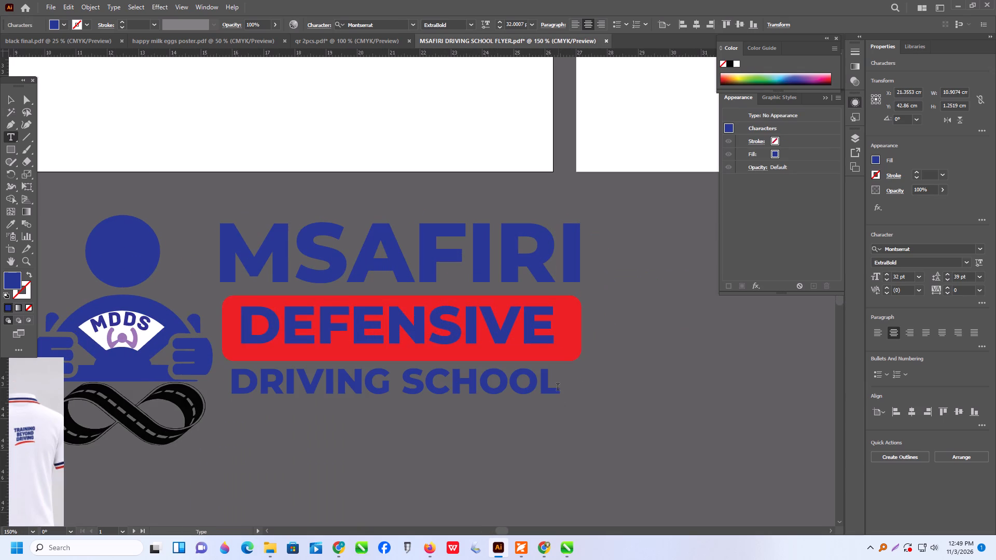
left_click_drag(559, 390, 585, 394)
key("BackSpace")
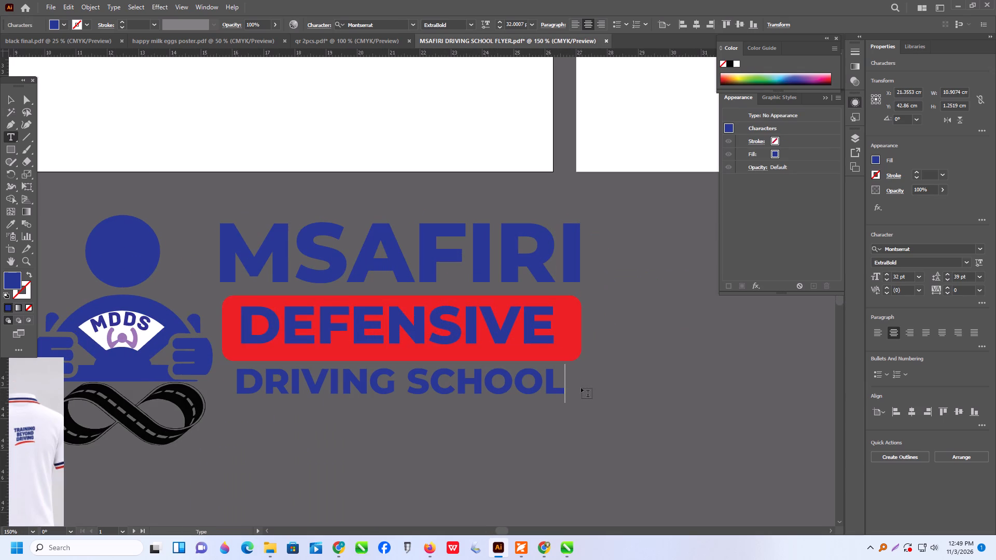
left_click(10, 99)
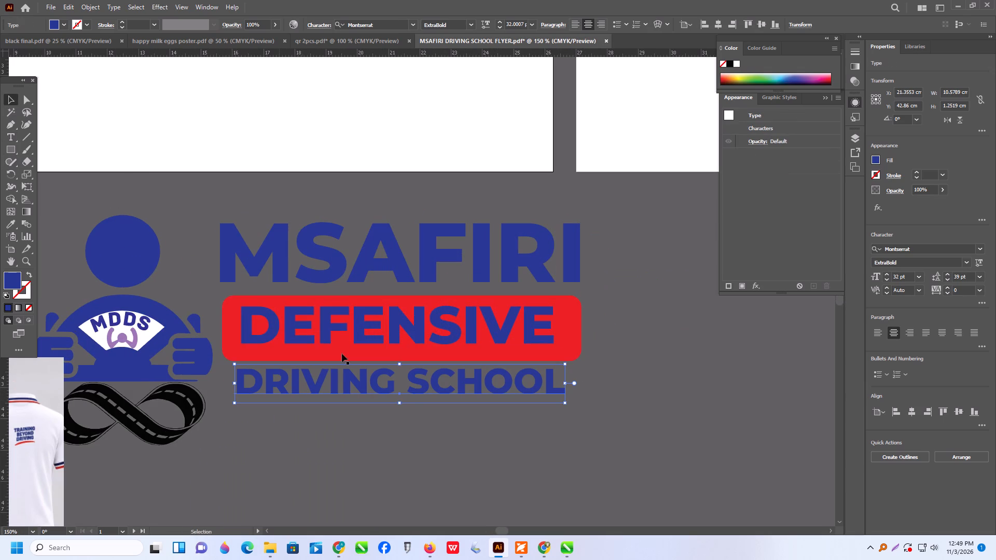
Enlarge the DRIVING SCHOOL text to about 11.3 cm wide, close to the red bar's width.
left_click_drag(565, 402, 588, 422, "shift")
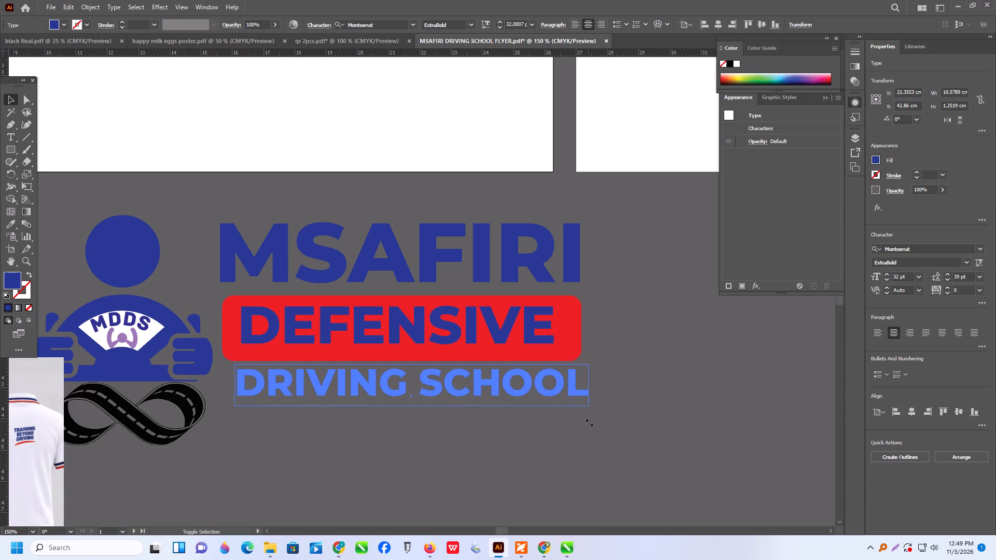
left_click_drag(588, 422, 586, 421, "shift")
Align MSAFIRI, the red bar and DRIVING SCHOOL by their horizontal centres, using DEFENSIVE as the key object.
left_click(454, 330, "shift")
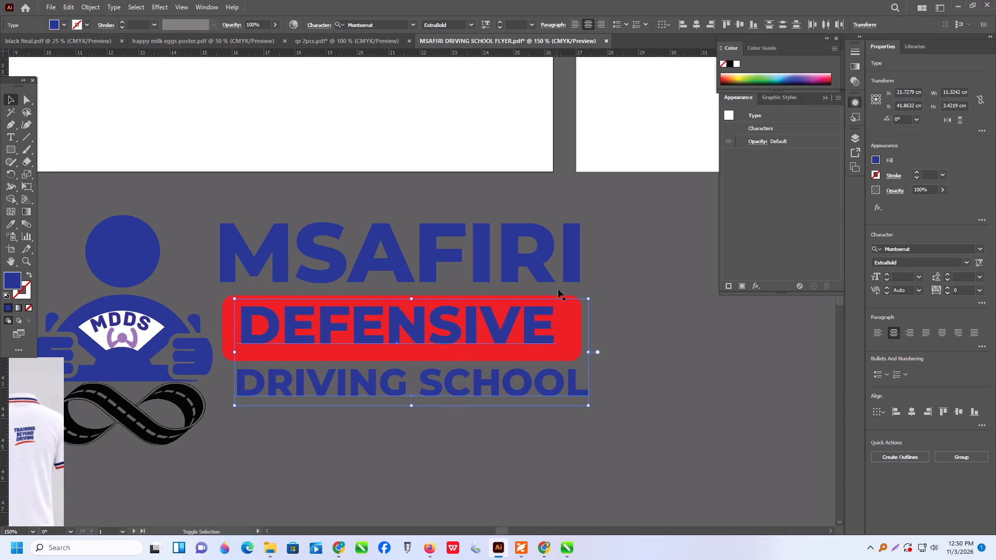
left_click(576, 317, "shift")
left_click(544, 260, "shift")
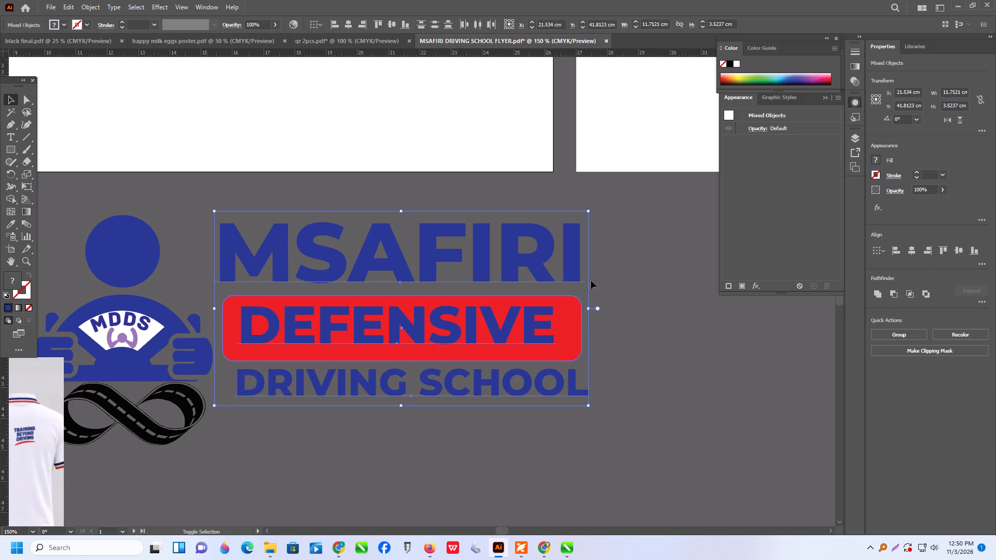
left_click(878, 254)
left_click(900, 271)
left_click(907, 246)
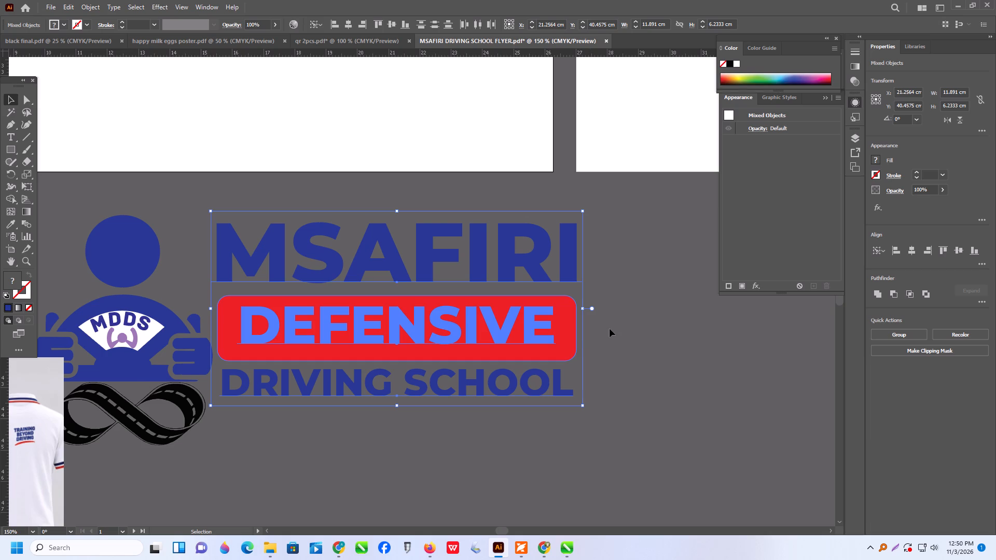
Group the three text lines together with the red bar.
key("ctrl+g")
scroll(535, 357, "down", 3, "alt")
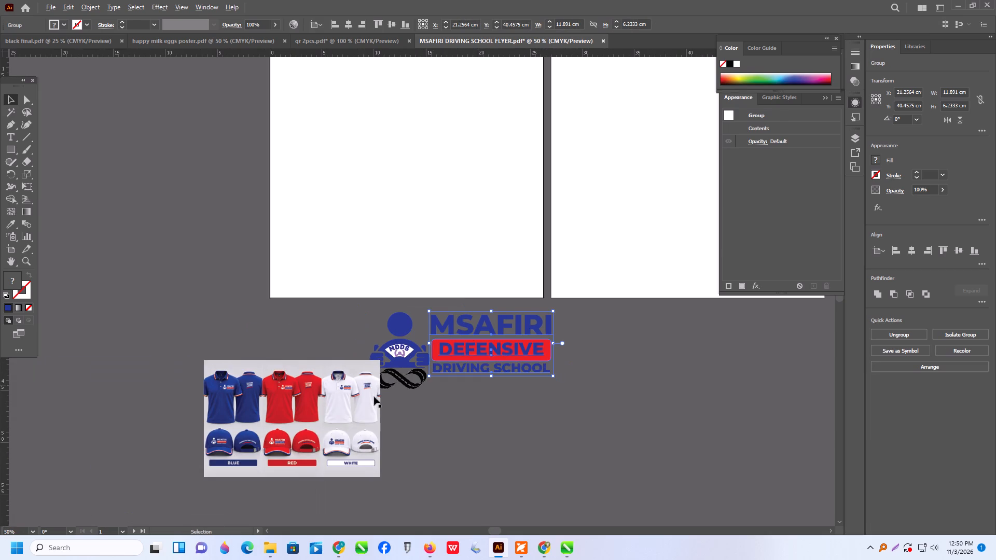
Move the mockup image away from the logo emblem, to about X −2.1 cm, Y 45.1 cm.
left_click_drag(318, 428, 273, 401)
Select the MSAFIRI DEFENSIVE DRIVING SCHOOL text block with its red bar and group it.
scroll(253, 380, "up", 3, "alt")
scroll(411, 326, "down", 3, "alt")
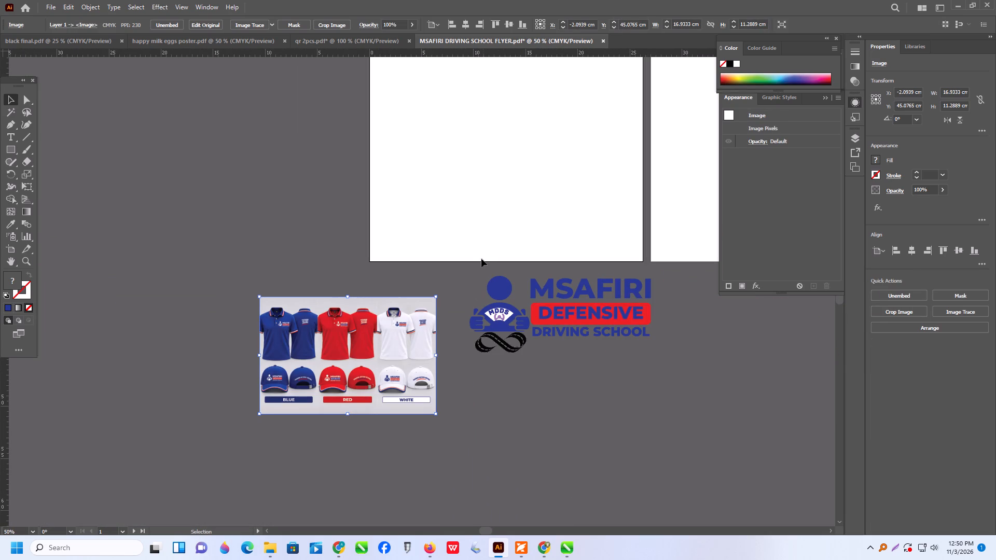
left_click_drag(480, 258, 657, 363)
left_click_drag(637, 401, 632, 379)
left_click_drag(595, 231, 700, 408)
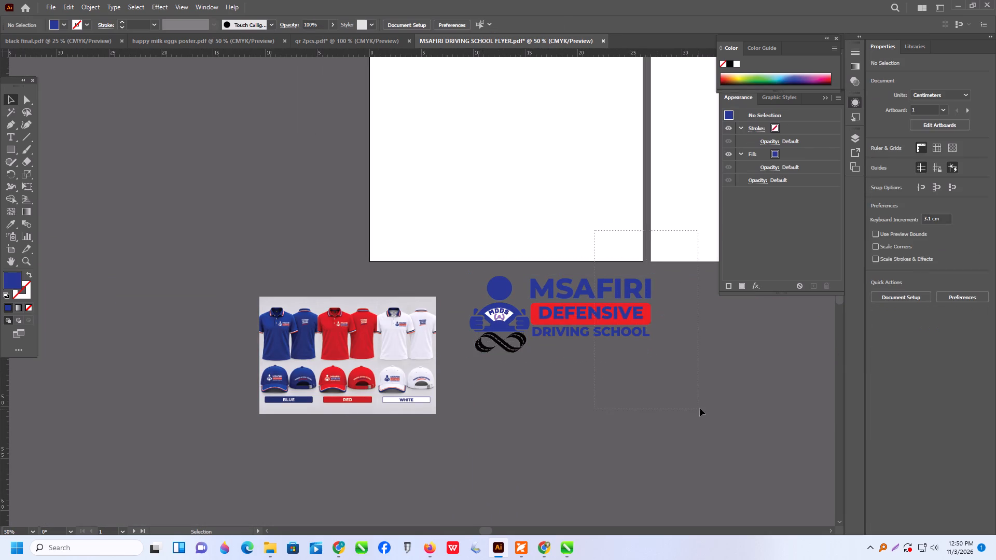
left_click_drag(700, 408, 700, 410)
key("ctrl+g")
Align the driver-and-road emblem with the text block by vertical centres, using the text block as the key object.
left_click_drag(440, 264, 448, 267)
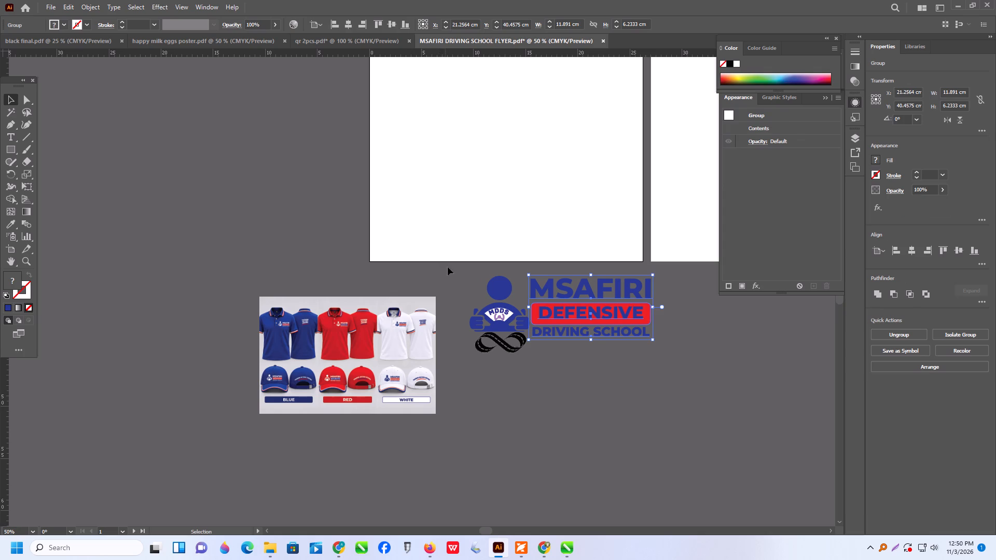
left_click_drag(448, 267, 552, 362)
scroll(376, 333, "up", 2, "alt")
scroll(331, 349, "up", 2, "alt")
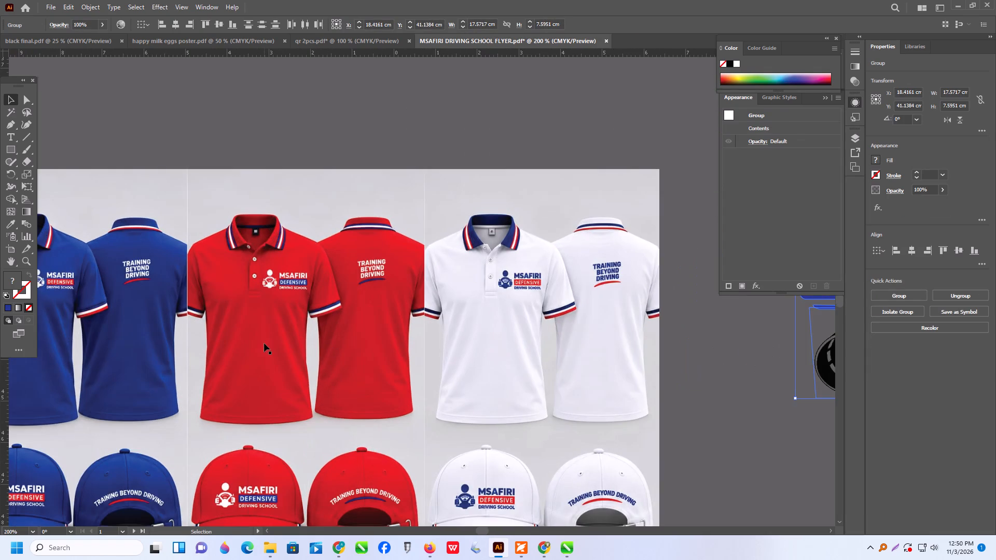
scroll(264, 343, "down", 2, "alt")
left_click(877, 254)
left_click_drag(916, 273, 925, 270)
left_click(956, 248)
scroll(393, 383, "down", 1, "alt")
left_click(642, 379)
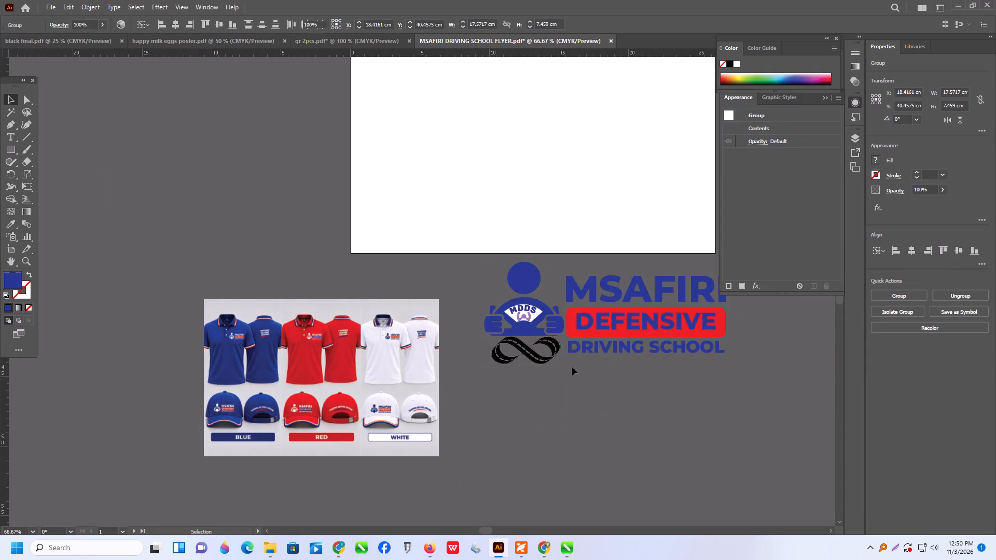
Move the complete logo off the artboard into the empty canvas beside it, at about X −18.1 cm, Y 22.8 cm.
scroll(485, 348, "down", 3, "alt")
left_click_drag(493, 302, 634, 383)
left_click_drag(538, 345, 400, 264)
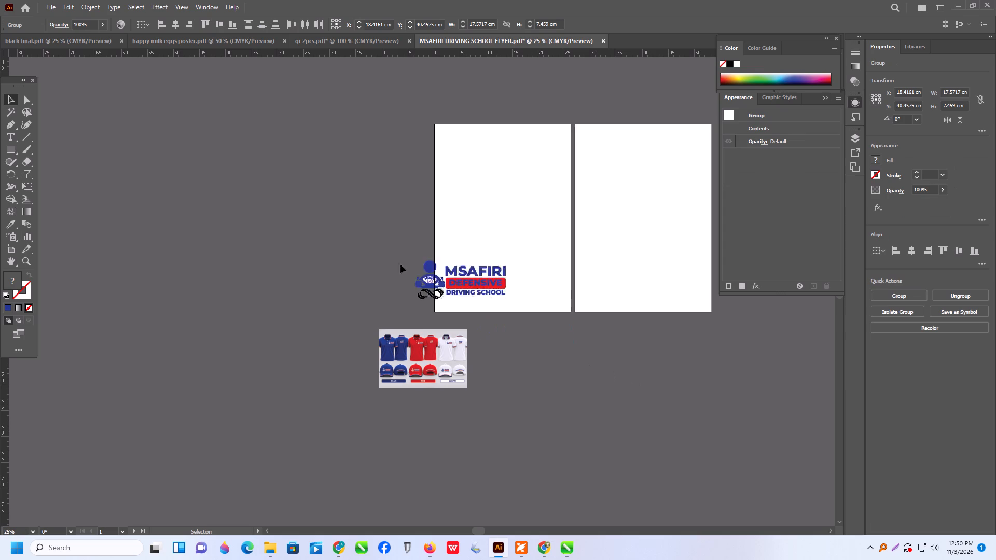
left_click_drag(400, 264, 345, 253)
Delete the artboard nearest the logo, Artboard 7.
scroll(504, 259, "up", 1, "alt")
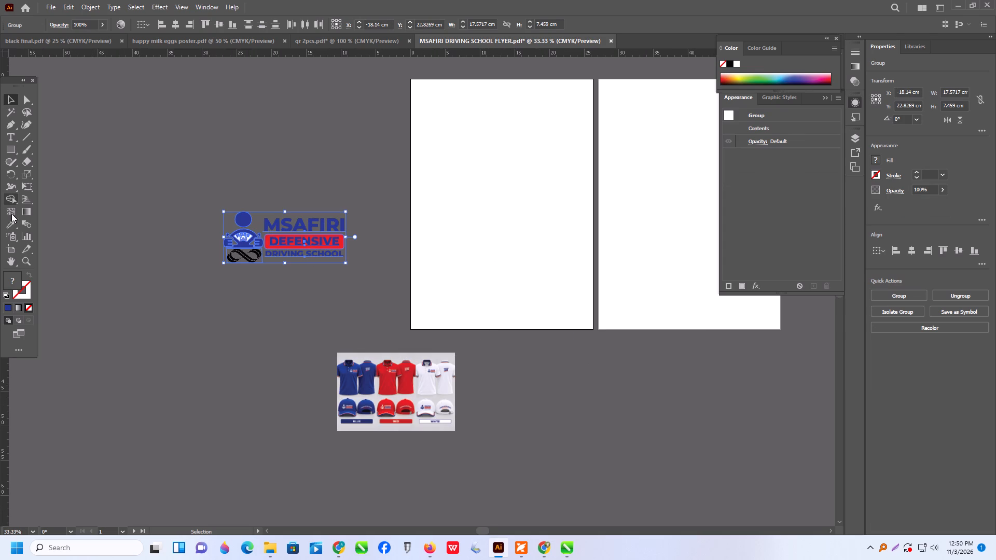
left_click(8, 244)
key("Delete")
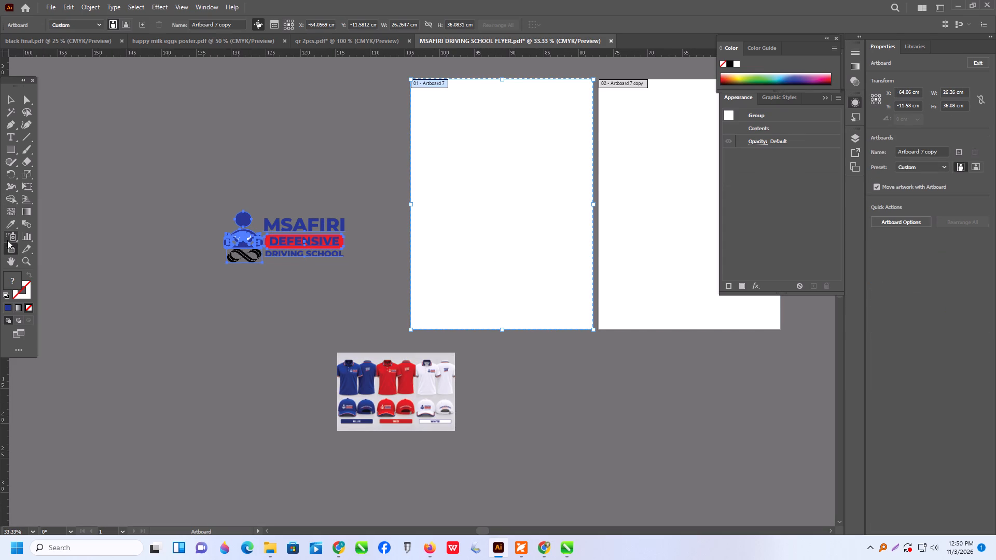
left_click(11, 96)
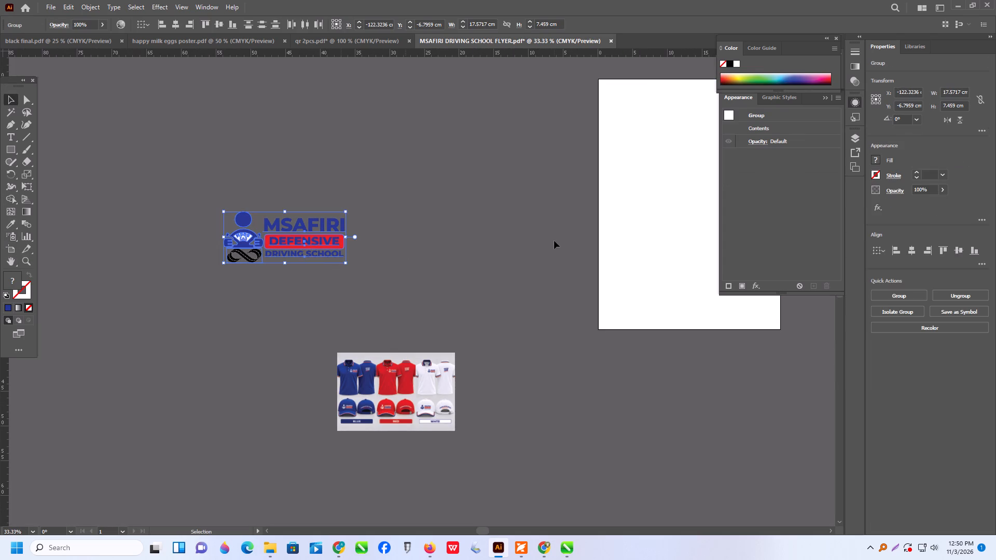
Move the shirt and cap mockup image directly beneath the logo.
left_click_drag(547, 233, 548, 238)
scroll(381, 411, "up", 1, "alt")
left_click_drag(401, 379, 222, 307)
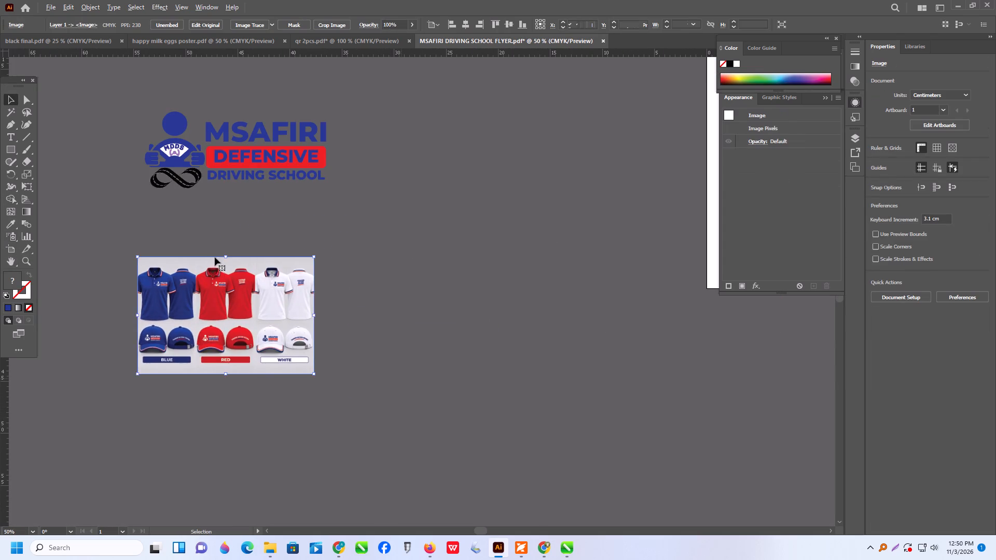
Add the slogan TRAINING BEYOND DRIVING above the mockup as point text on three lines, one word per line.
scroll(215, 257, "up", 2, "alt")
scroll(233, 305, "up", 2, "alt")
scroll(325, 290, "up", 1)
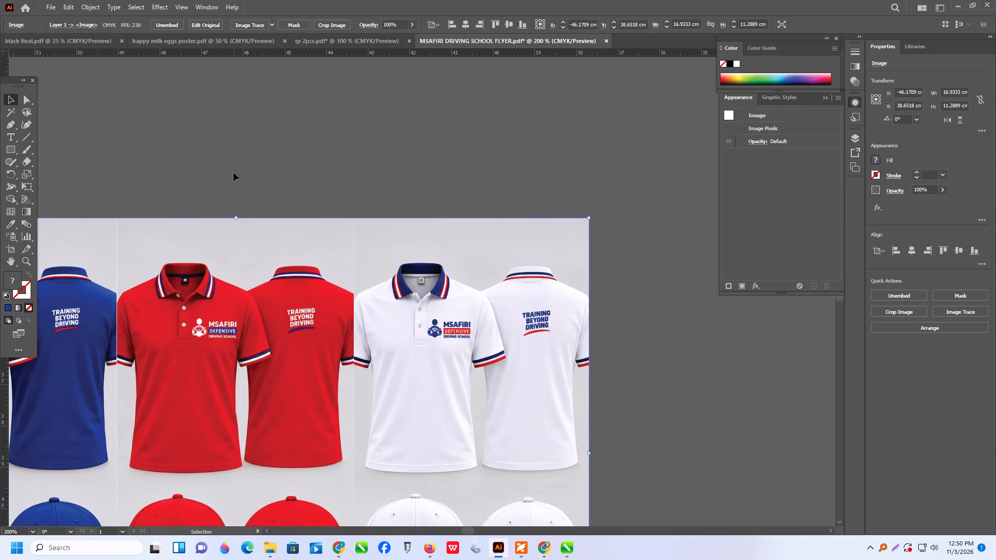
left_click(13, 135)
left_click(179, 168)
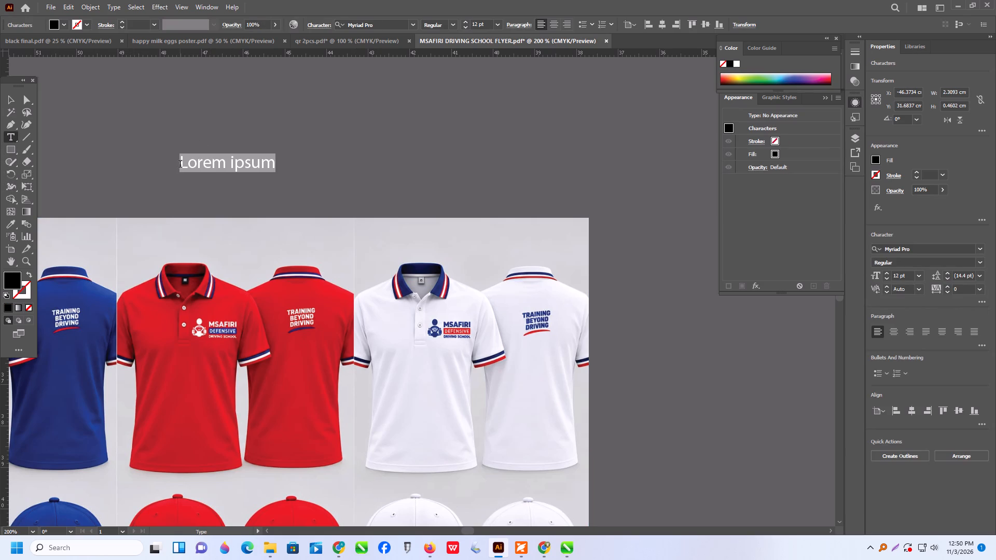
type("TRA")
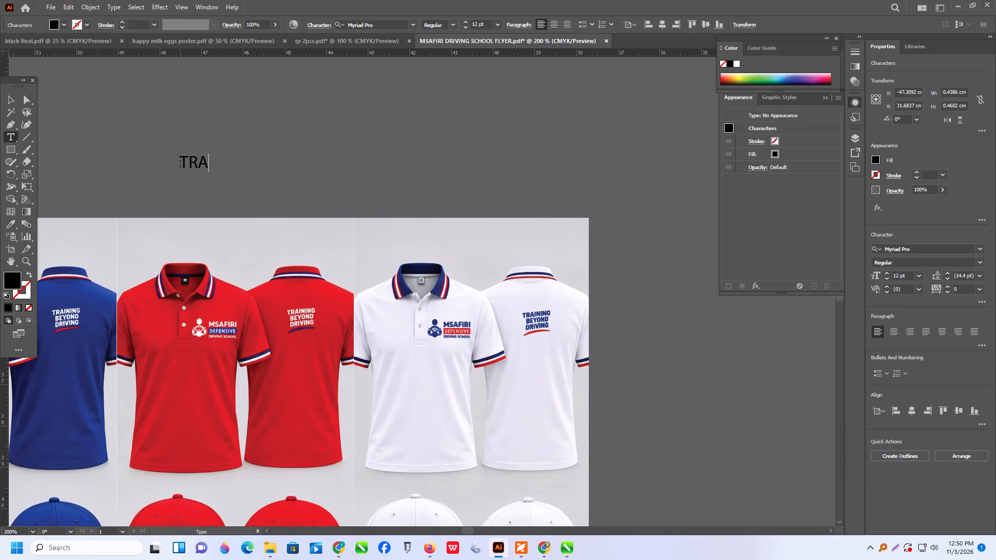
type("IN")
type("ING")
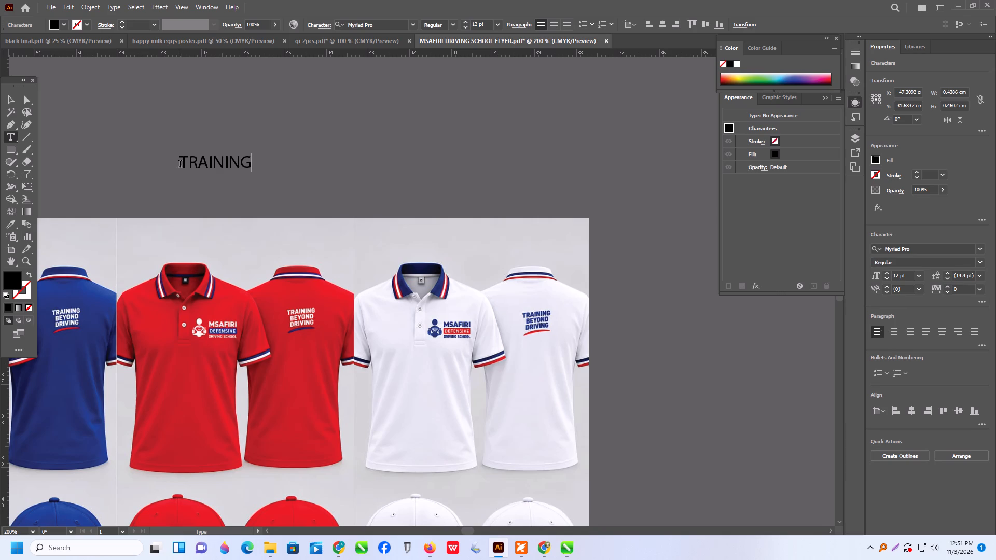
key("Return")
type("BE")
type("YOND")
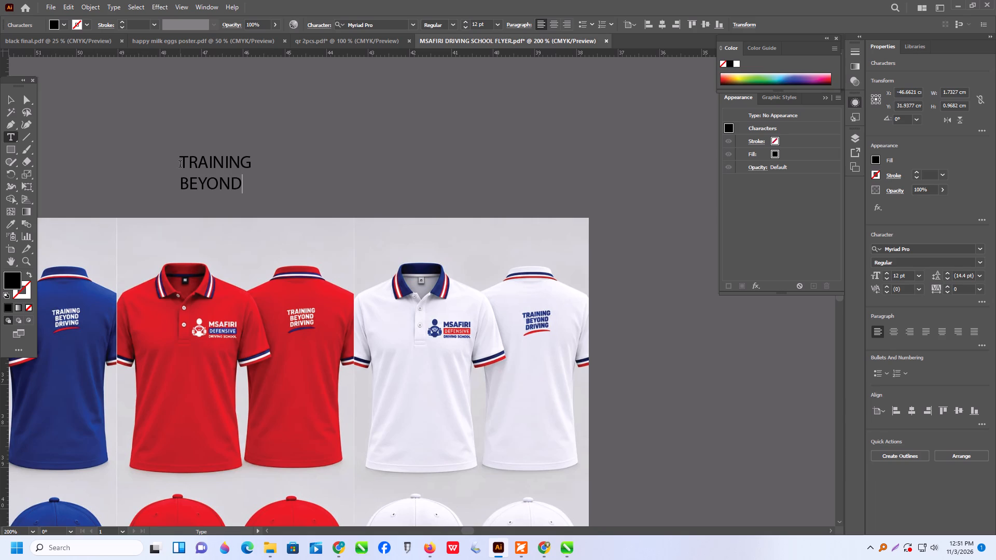
key("Return")
type("DRI")
type("VING")
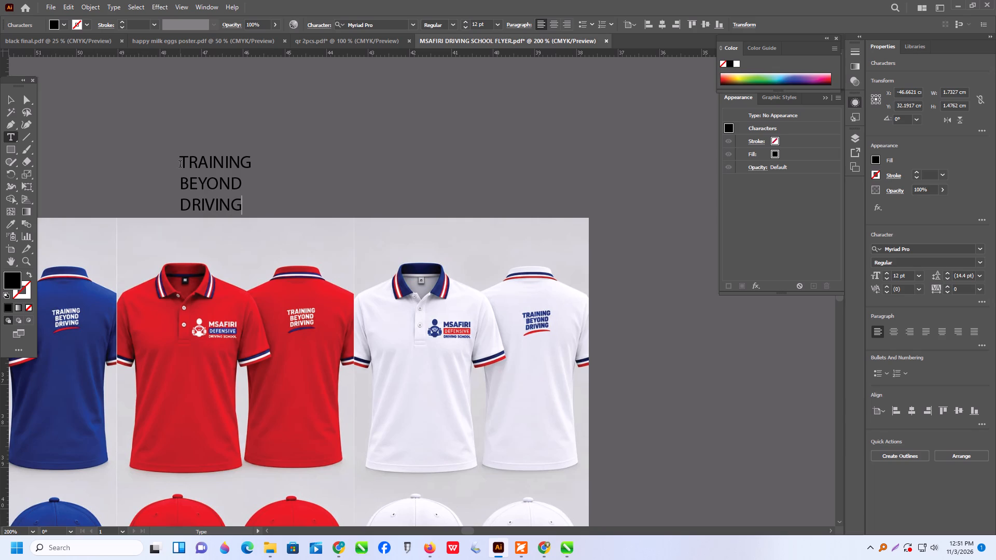
Centre-align the three slogan lines and move the text to about X −43.7 cm, Y 31.5 cm above the mockup.
left_click(6, 99)
left_click(897, 330)
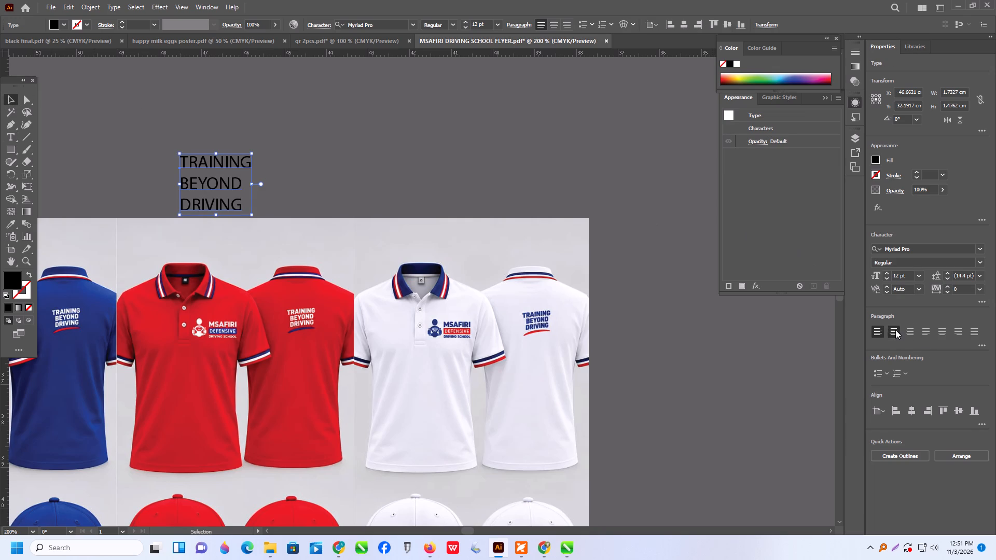
left_click_drag(183, 187, 341, 157)
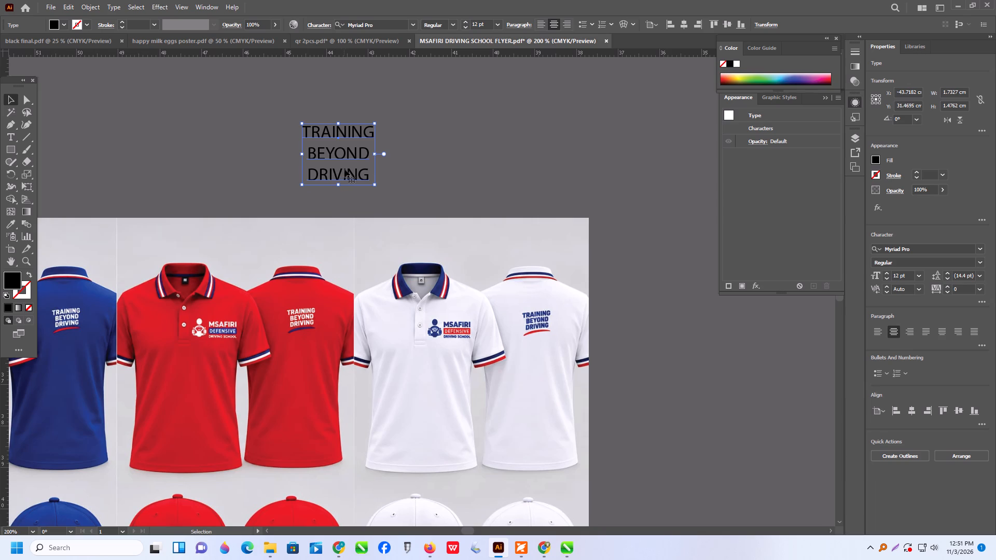
Rotate the slogan text about 6.3° so it slants upward like the slogan on the shirt backs.
left_click_drag(379, 180, 389, 179)
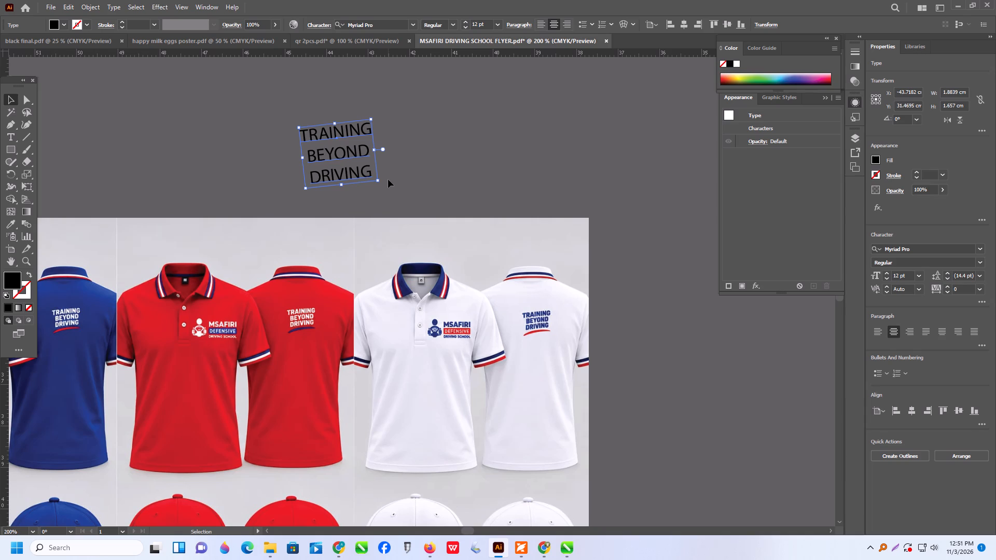
Copy the DRIVING SCHOOL text style onto the slogan with the Eyedropper: blue fill, Montserrat ExtraBold, 34.26 pt.
scroll(388, 179, "up", 3)
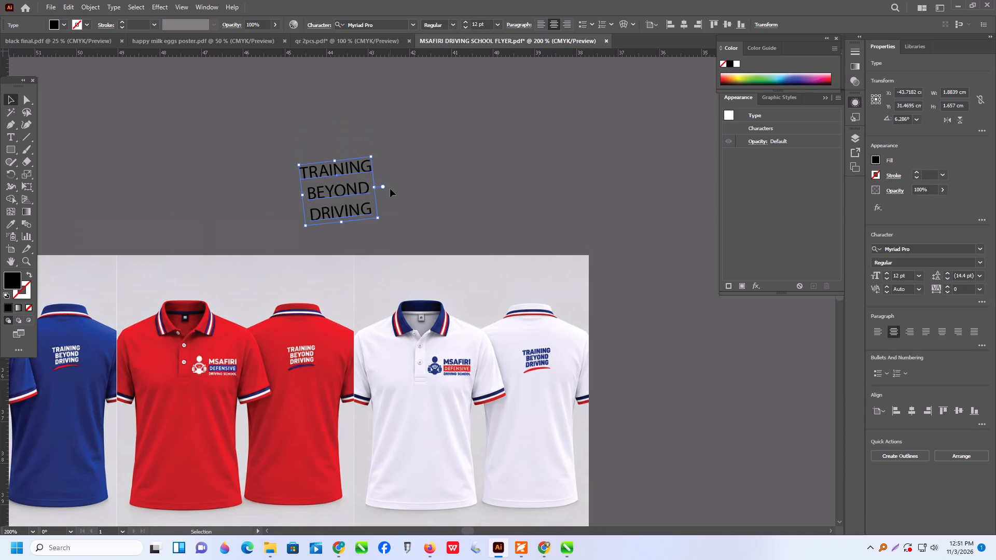
left_click(416, 25)
left_click(622, 180)
scroll(340, 221, "down", 2)
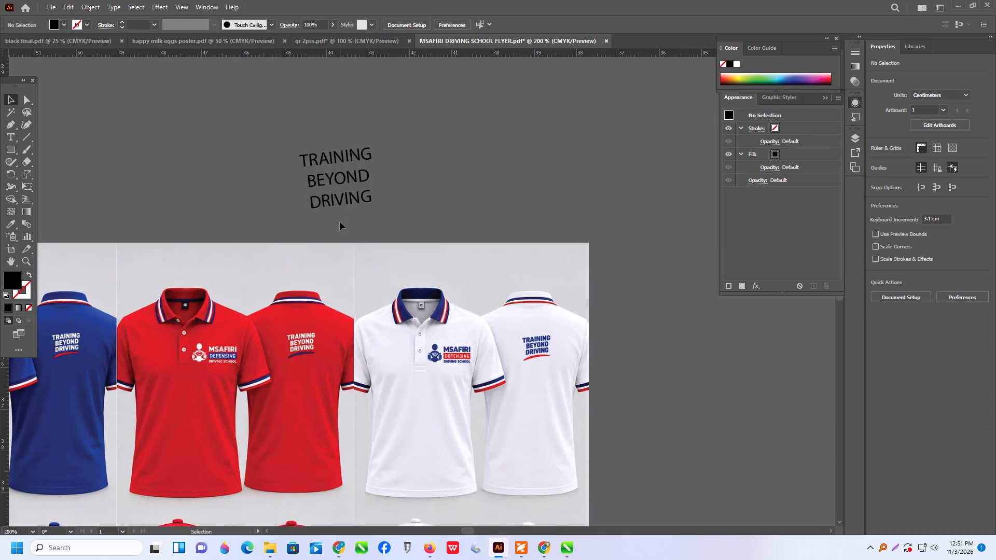
scroll(339, 220, "down", 3, "alt")
scroll(338, 203, "up", 2, "alt")
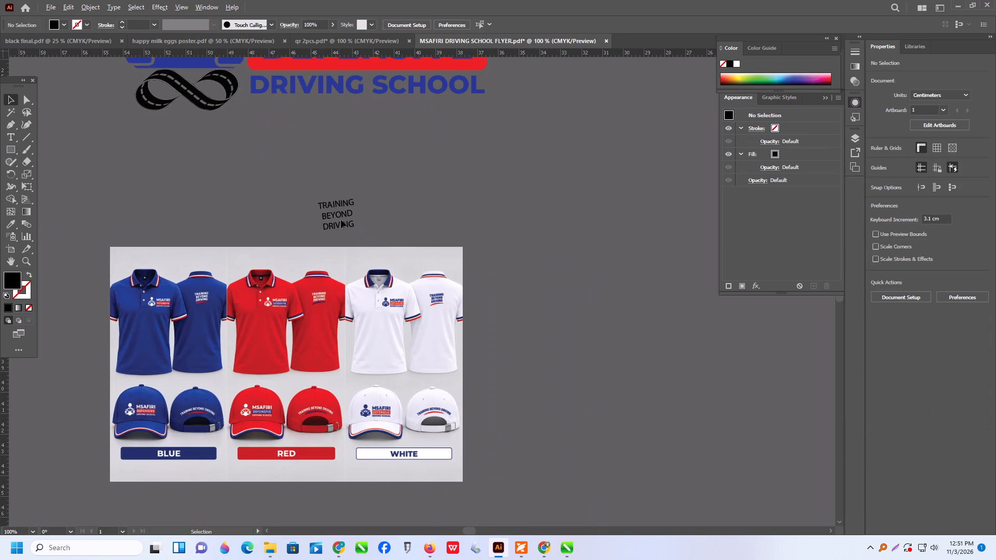
left_click(341, 220)
left_click(334, 212)
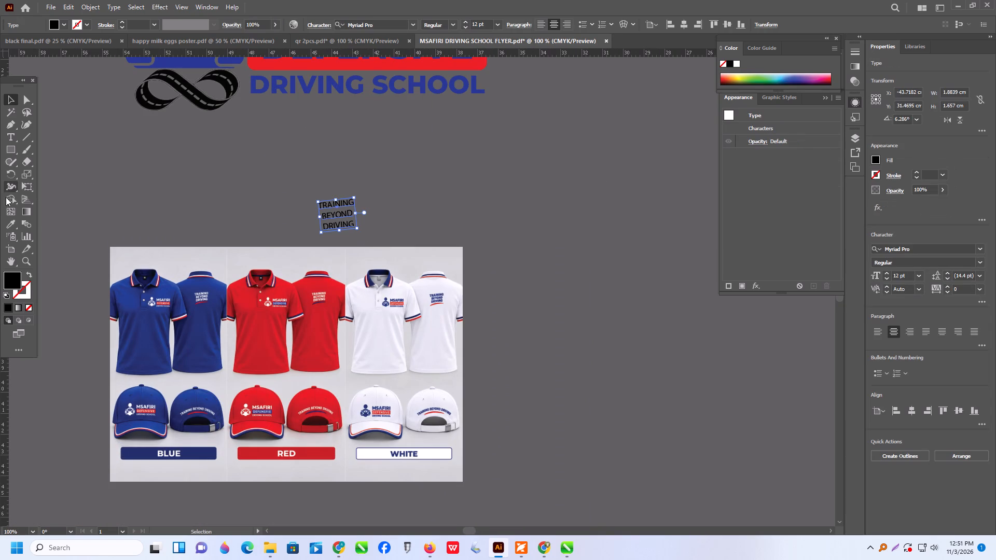
left_click(8, 220)
left_click(302, 88)
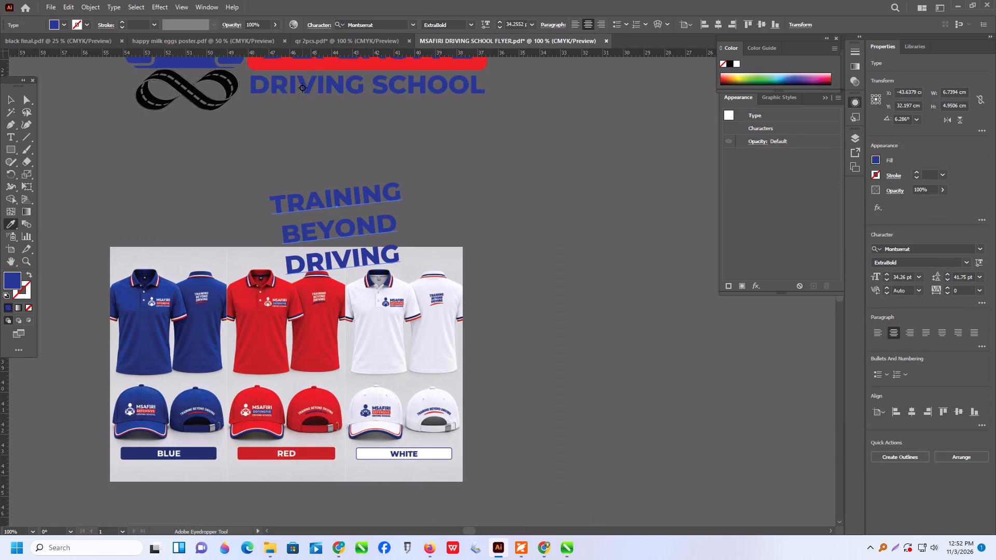
left_click(4, 95)
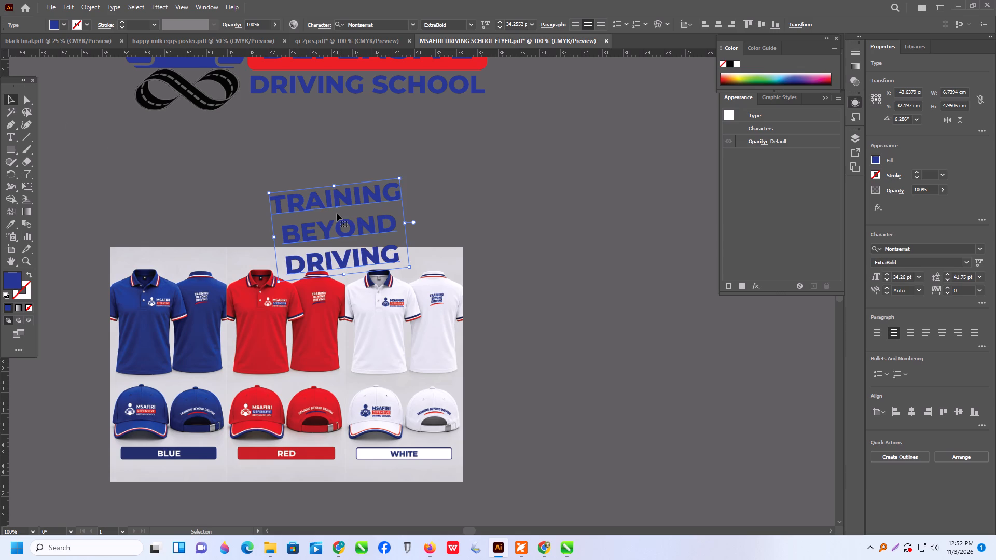
Move the slogan up clear of the mockup image, to about X −42.8 cm, Y 30.3 cm.
left_click_drag(337, 213, 354, 174)
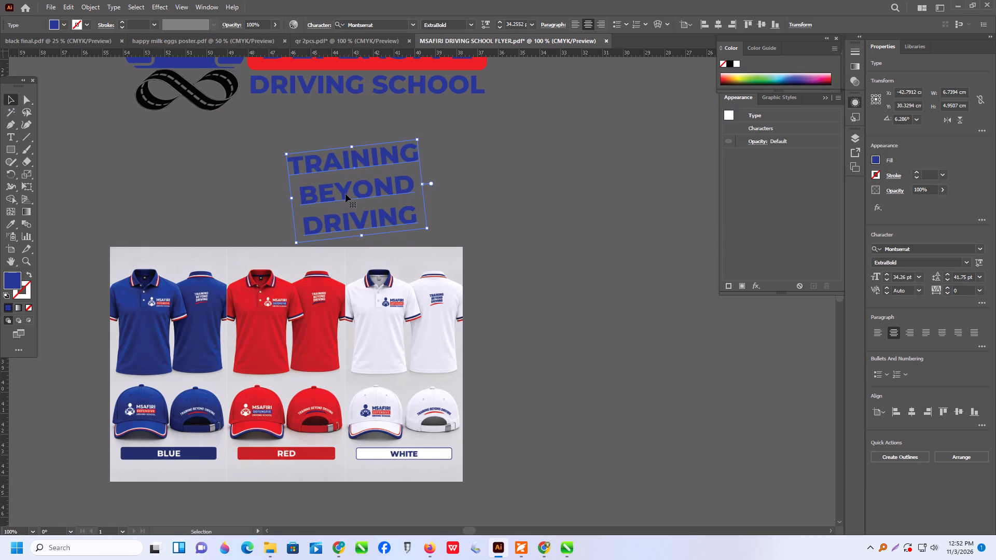
scroll(298, 221, "down", 1, "alt")
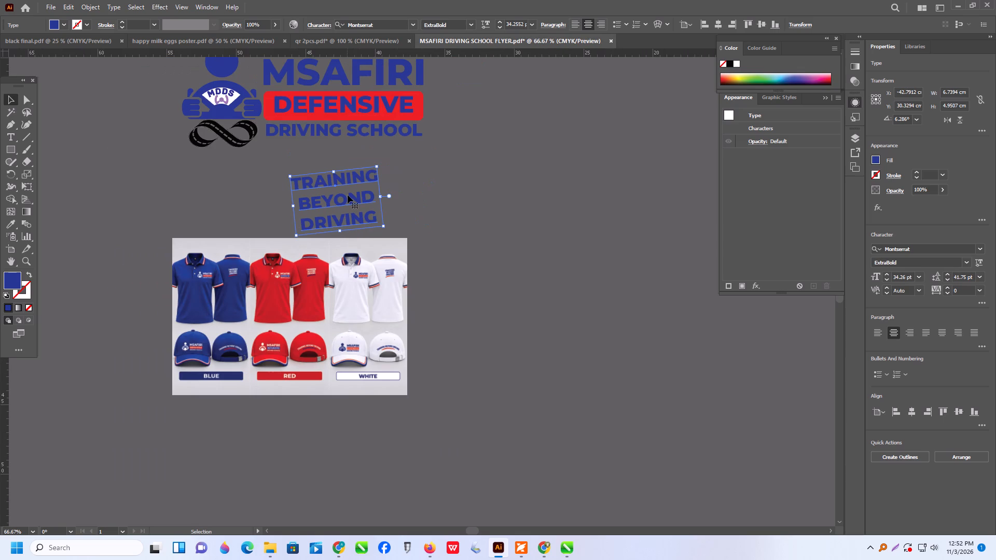
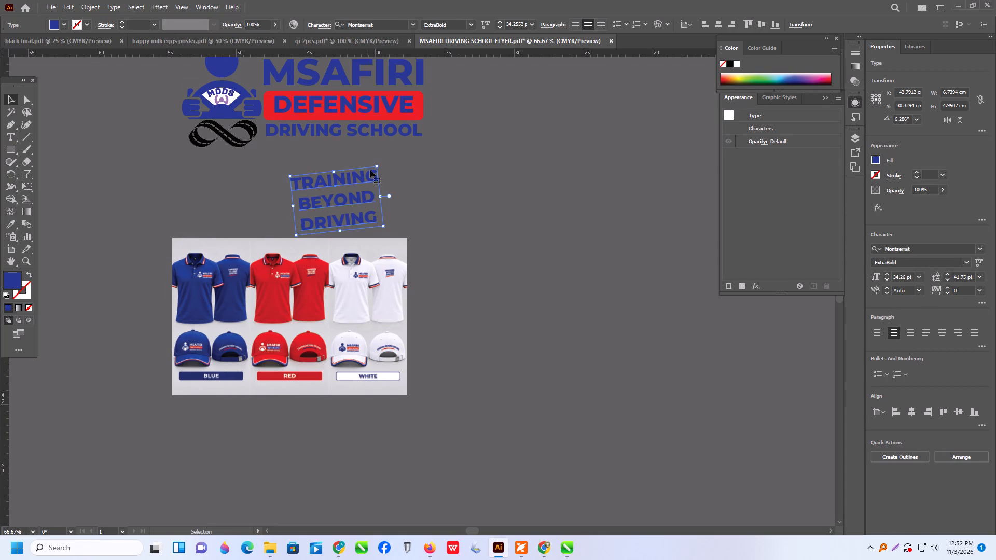
Reset the slogan's rotation to 0° and move it closer beneath DRIVING SCHOOL, to about X −42.5 cm, Y 29.0 cm.
left_click(918, 118)
left_click(931, 125)
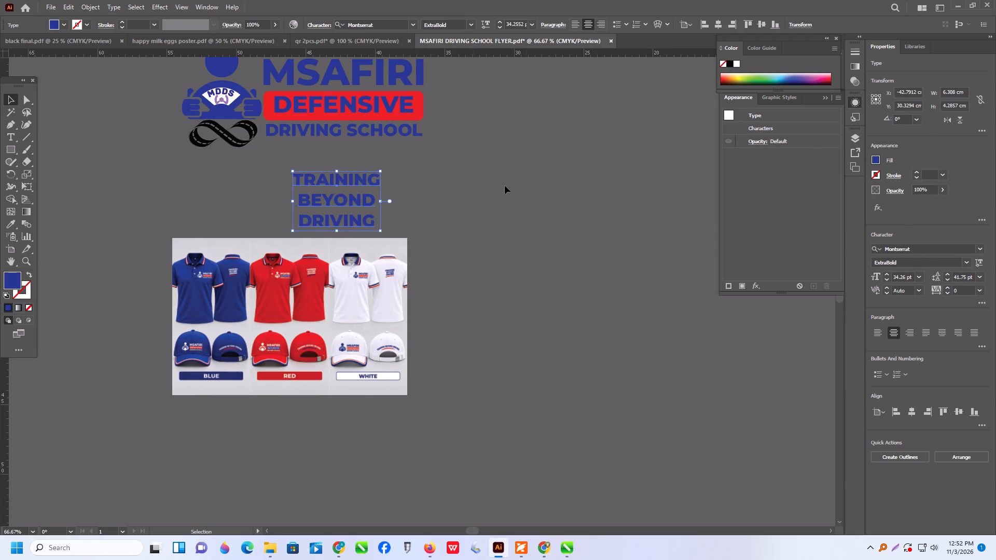
left_click(449, 185)
scroll(315, 207, "up", 2)
left_click_drag(322, 219, 327, 200)
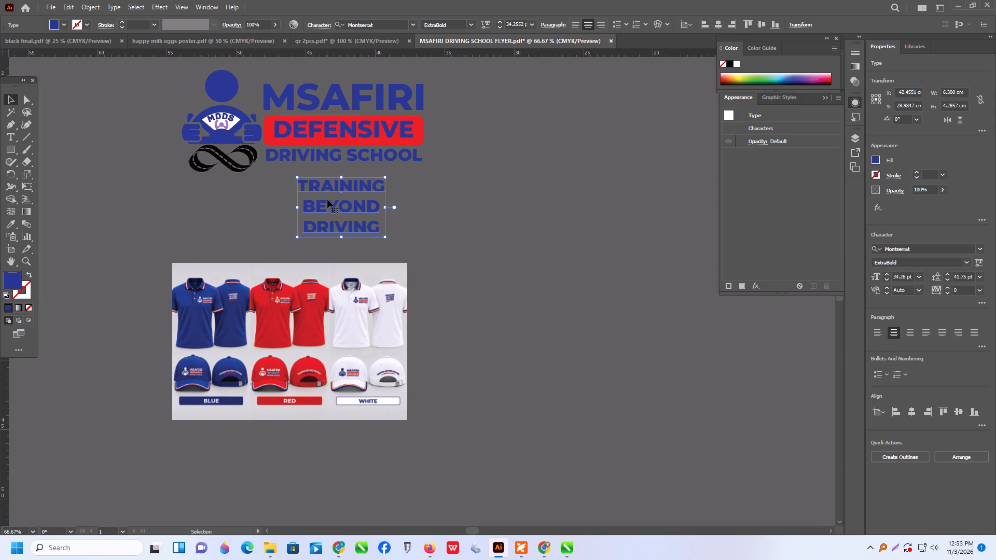
Trace the swoosh under the slogan on the red shirt's back with the Pen tool as a closed shape about 0.68 cm wide.
scroll(327, 200, "up", 2)
scroll(399, 220, "up", 1)
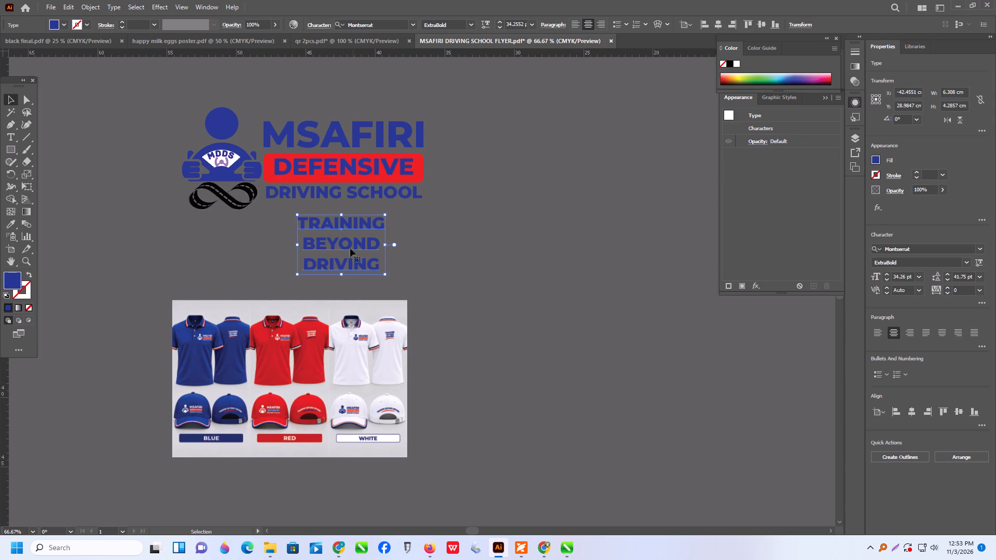
scroll(328, 274, "up", 2, "alt")
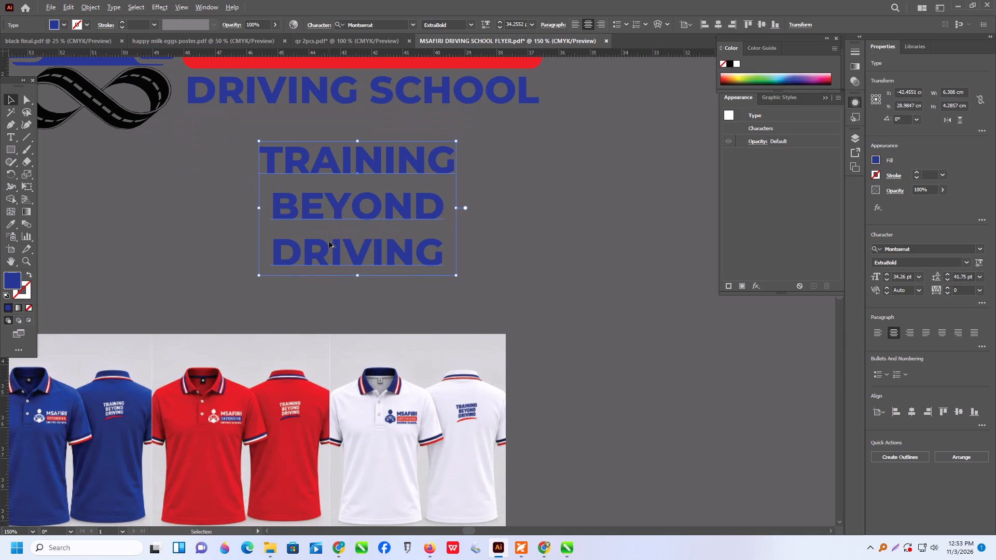
scroll(296, 275, "down", 1, "alt")
scroll(308, 311, "up", 2, "alt")
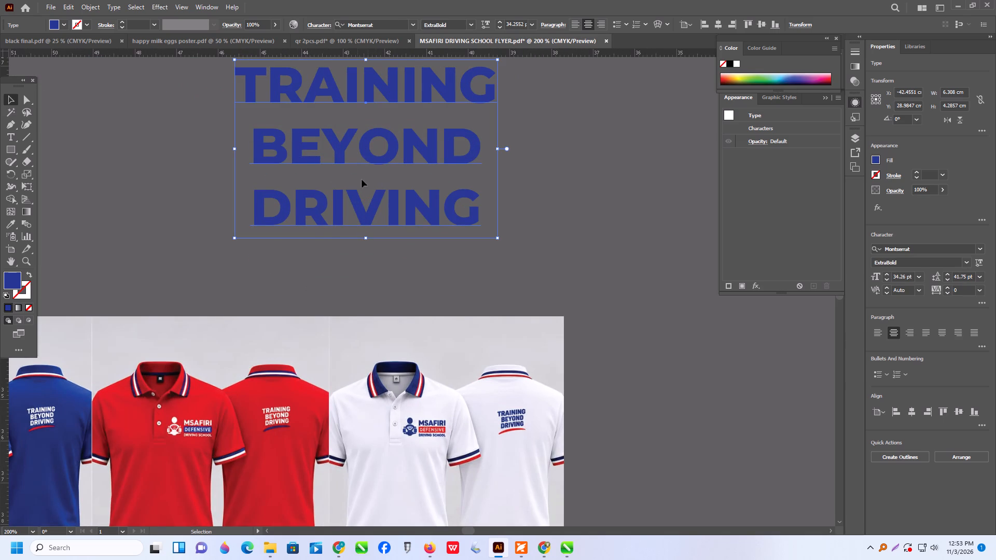
scroll(326, 232, "down", 5)
scroll(278, 350, "up", 3, "alt")
scroll(271, 368, "down", 2, "alt")
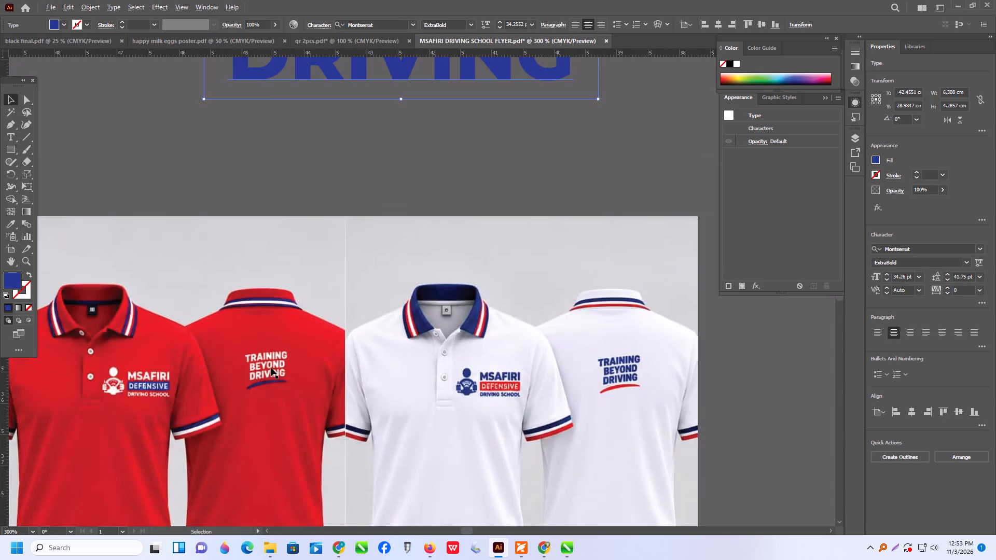
scroll(271, 368, "down", 1, "alt")
left_click(10, 124)
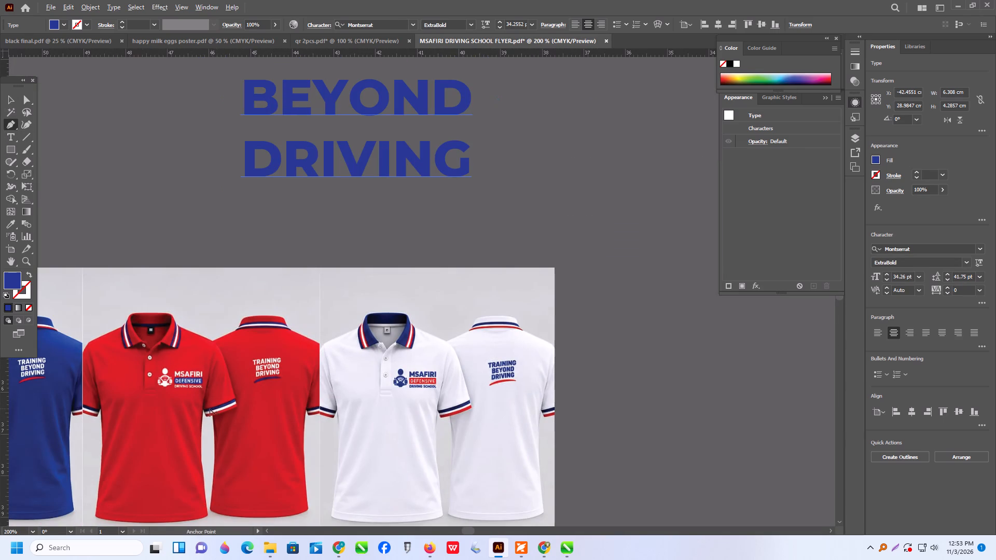
scroll(215, 411, "up", 2, "alt")
scroll(281, 354, "up", 2, "alt")
left_click(298, 342)
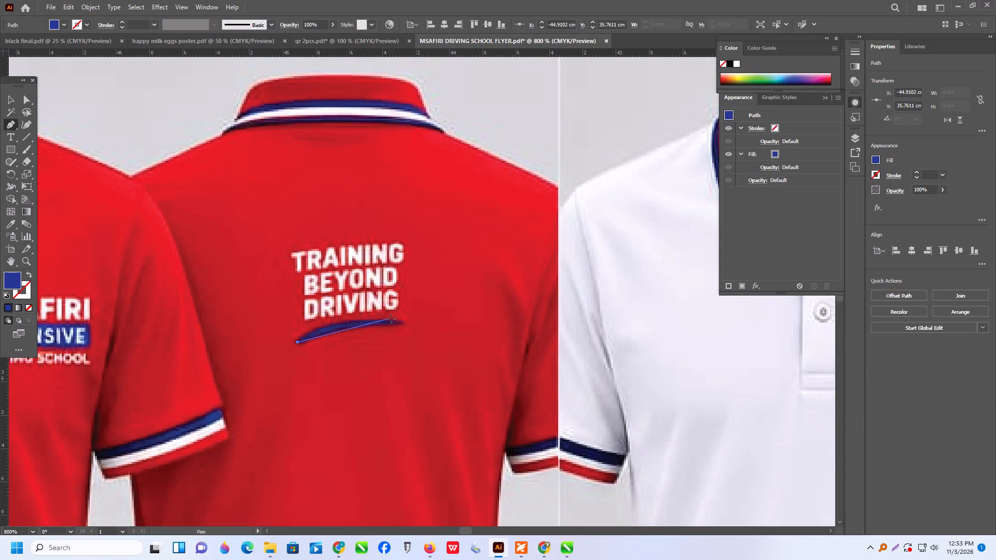
left_click_drag(392, 318, 455, 332)
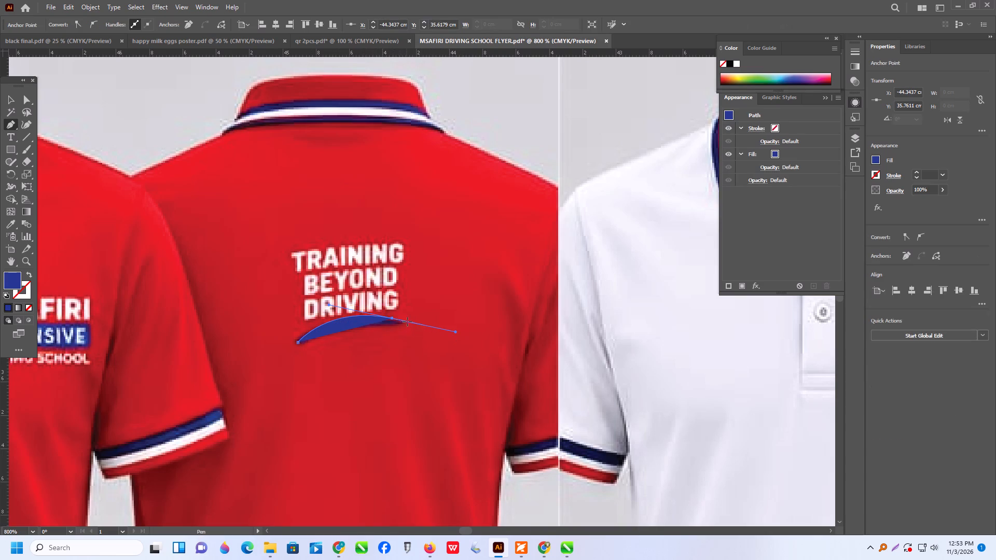
left_click(391, 319)
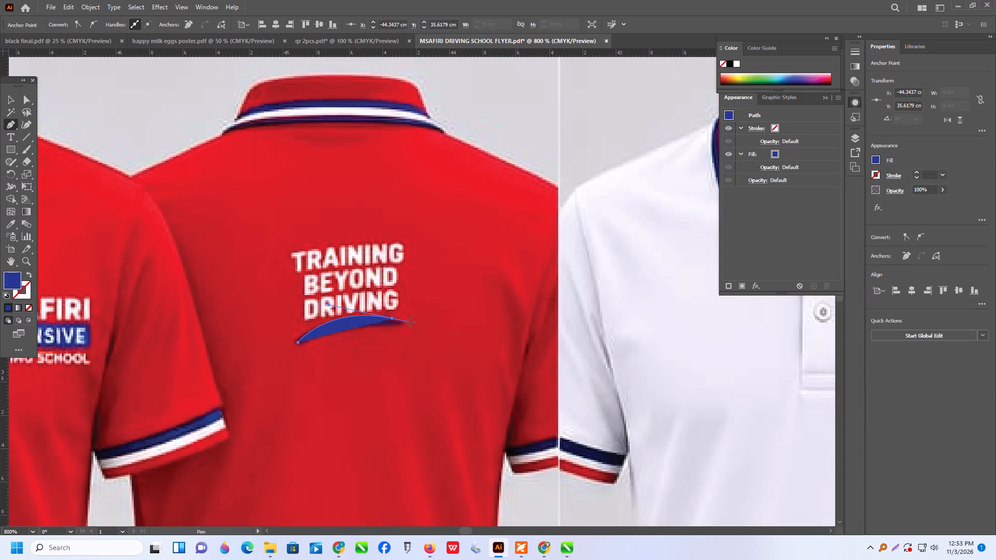
left_click(410, 323)
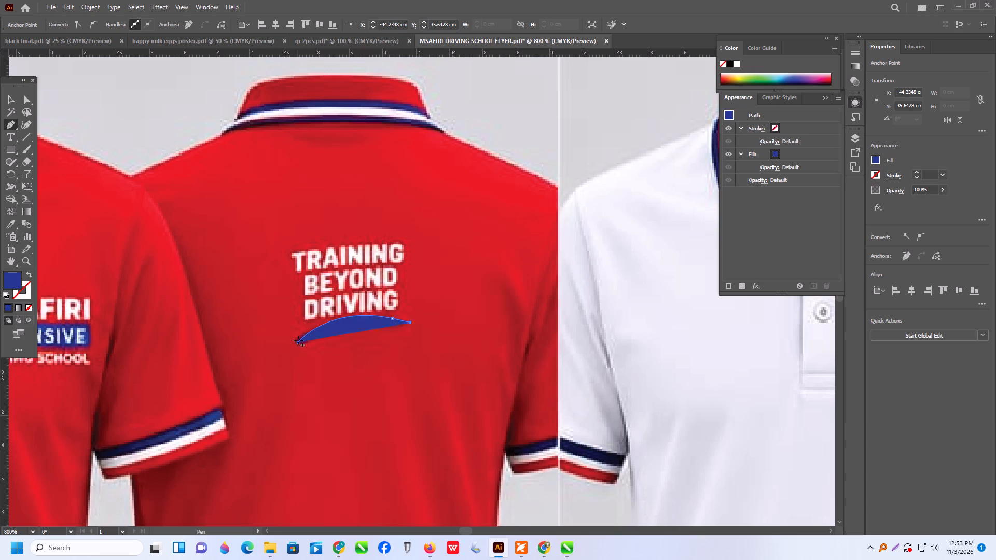
left_click_drag(300, 342, 300, 351)
left_click(297, 343)
Bend the swoosh's lower edge upward with the Curvature tool and adjust its upper anchor to follow the printed swoosh.
left_click(20, 126)
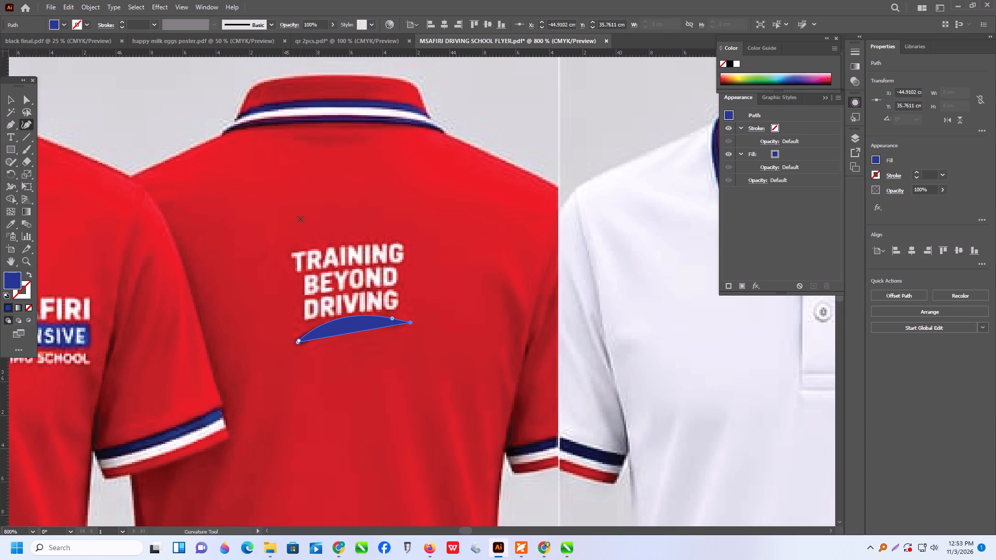
left_click_drag(345, 333, 342, 326)
left_click_drag(391, 319, 392, 319)
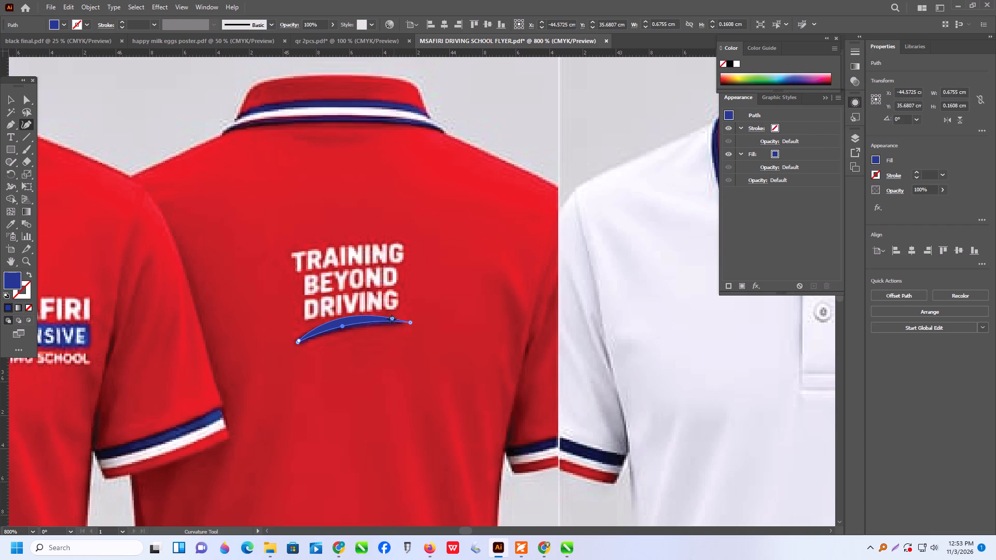
left_click_drag(392, 319, 397, 317)
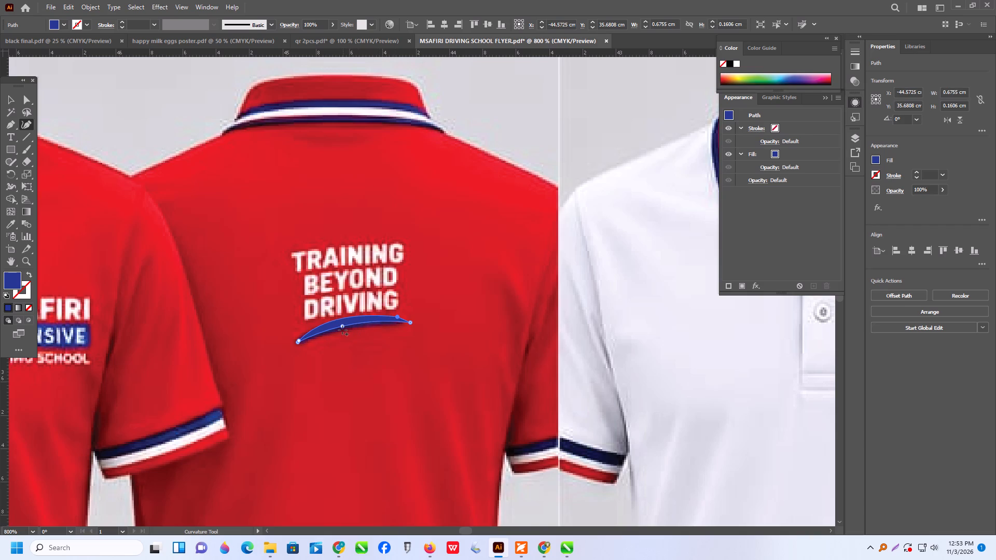
left_click(342, 328)
left_click(297, 340)
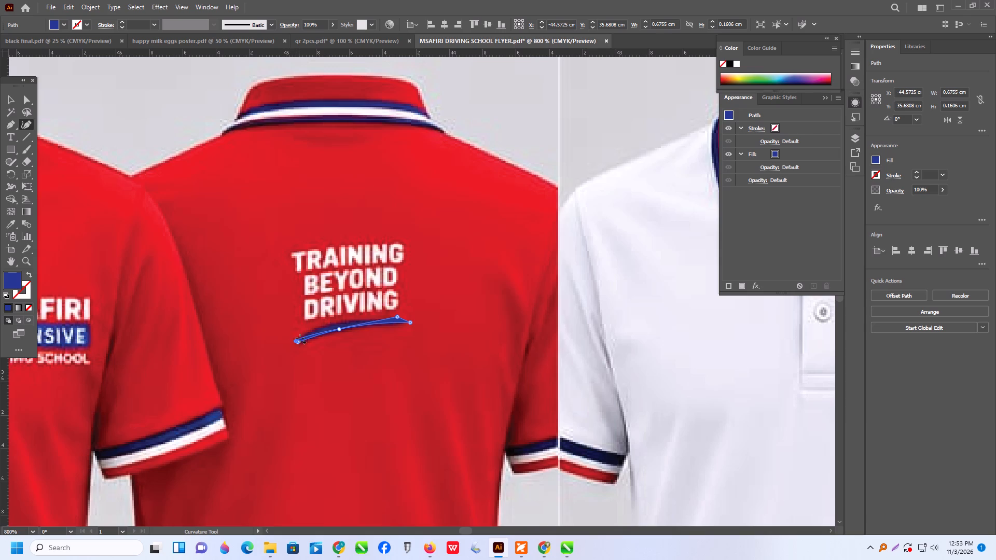
key("ctrl+z")
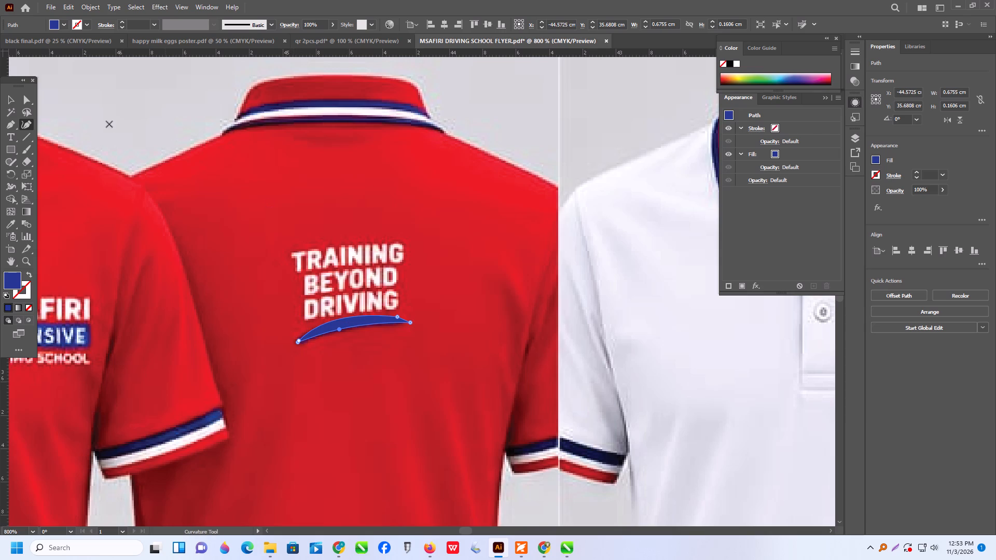
Nudge the swoosh to align over the printed one, at about X −44.59 cm, Y 35.68 cm.
left_click(12, 102)
scroll(342, 316, "up", 3, "alt")
scroll(418, 322, "up", 1, "alt")
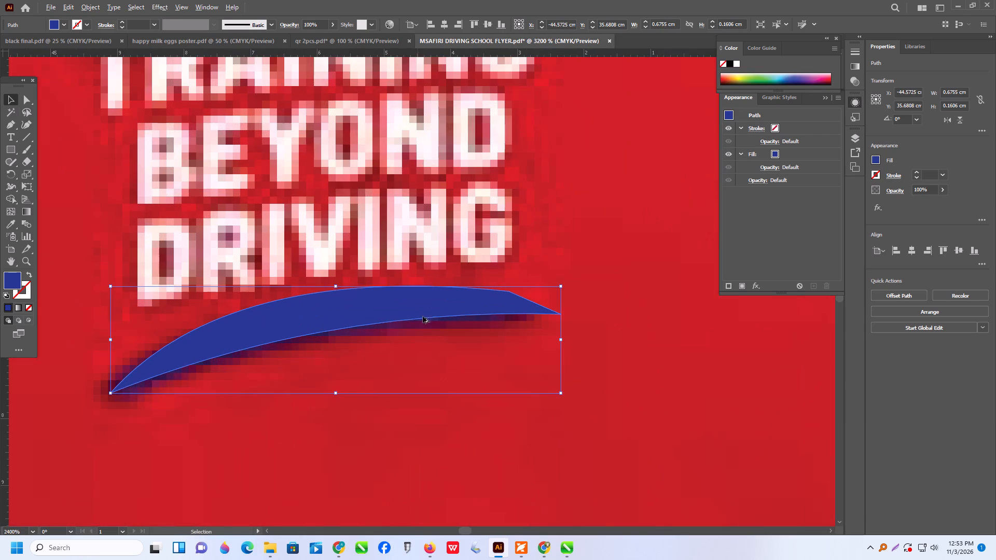
left_click_drag(430, 312, 420, 313)
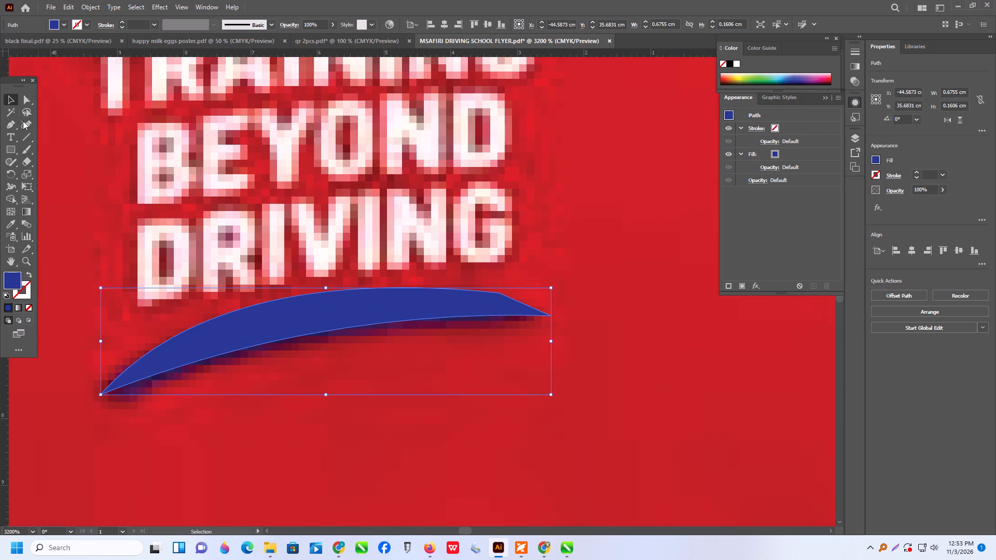
Pull the swoosh's upper-right anchor into its end point with the Curvature tool so the end tapers to a clean tip.
left_click(30, 121)
scroll(467, 281, "up", 2, "alt")
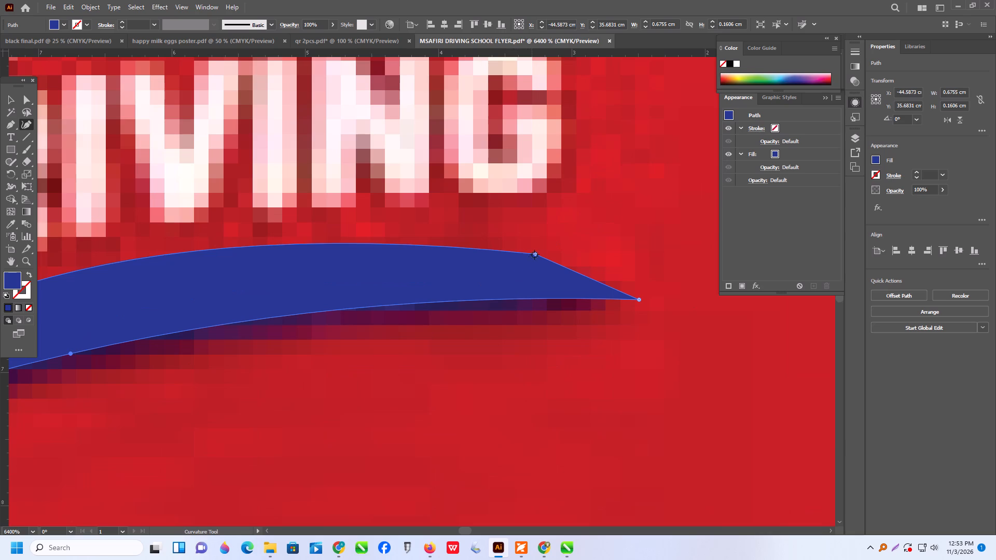
left_click_drag(535, 254, 637, 290)
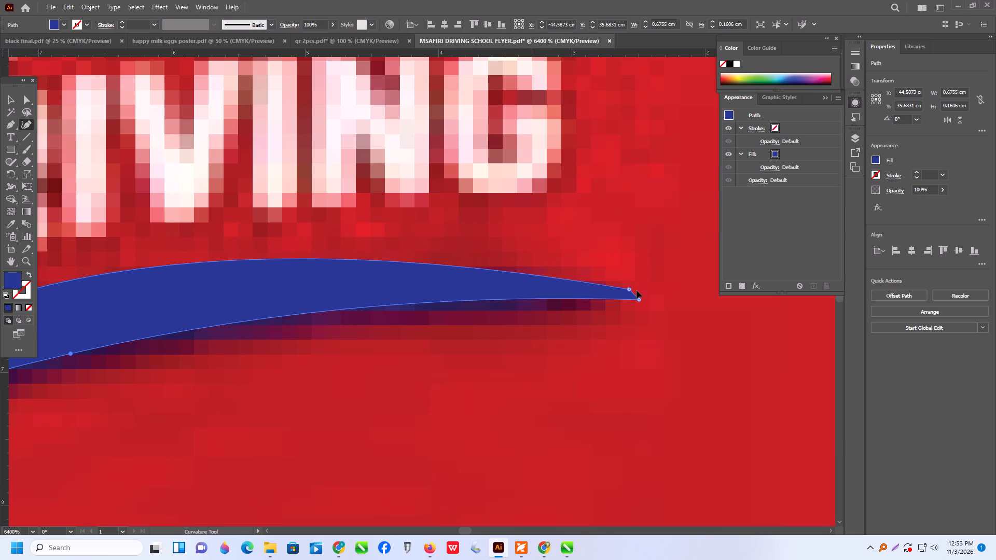
left_click_drag(637, 290, 639, 299)
scroll(638, 304, "down", 4, "alt")
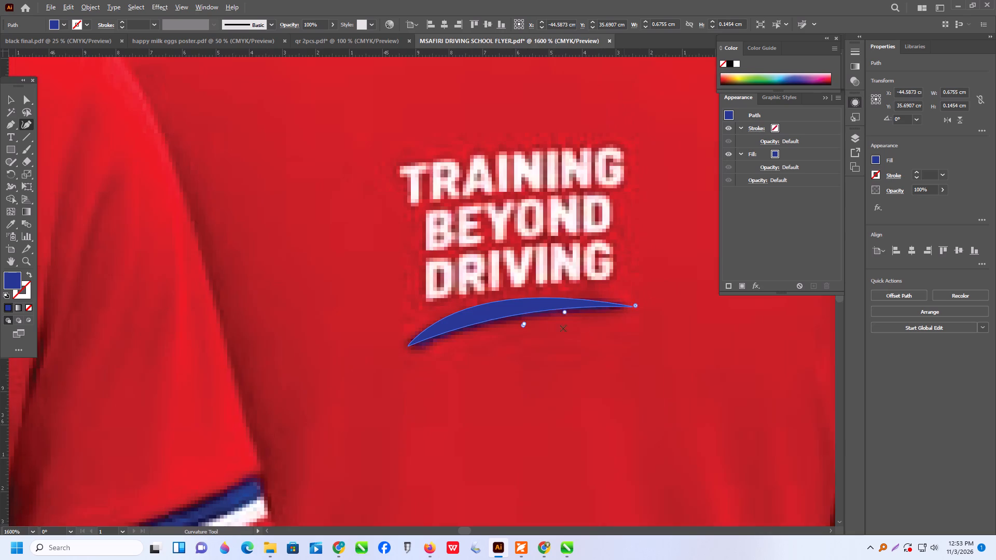
scroll(549, 329, "down", 3)
left_click(14, 99)
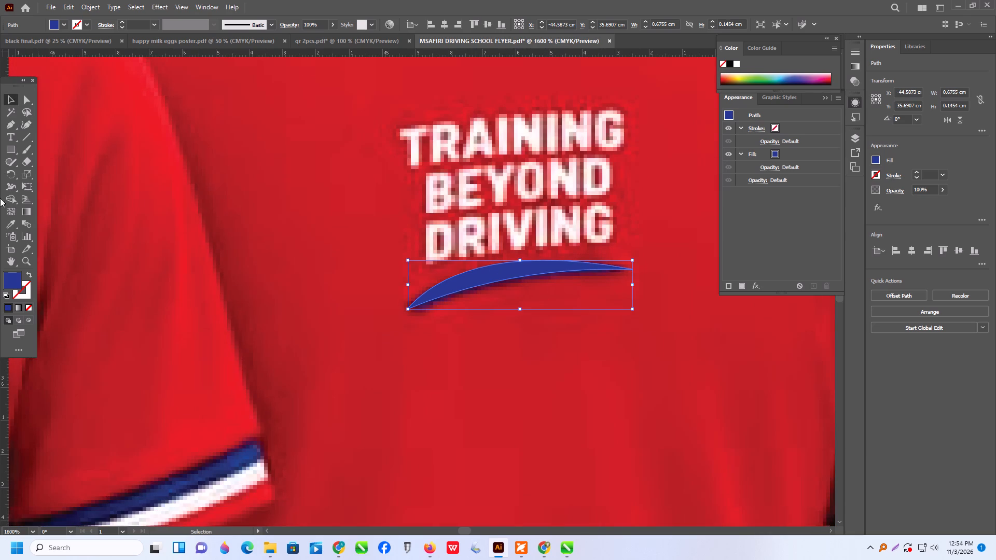
Move the swoosh off the mockup to just below the slogan and enlarge it to about 4.19 × 0.90 cm.
scroll(0, 205, "down", 10, "alt")
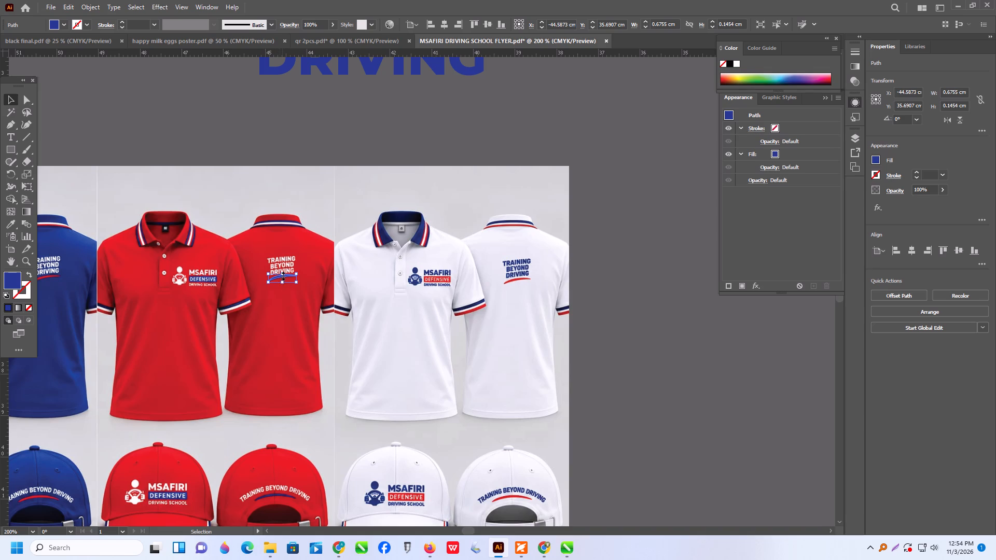
left_click_drag(282, 278, 336, 109)
left_click_drag(351, 117, 496, 166, "shift")
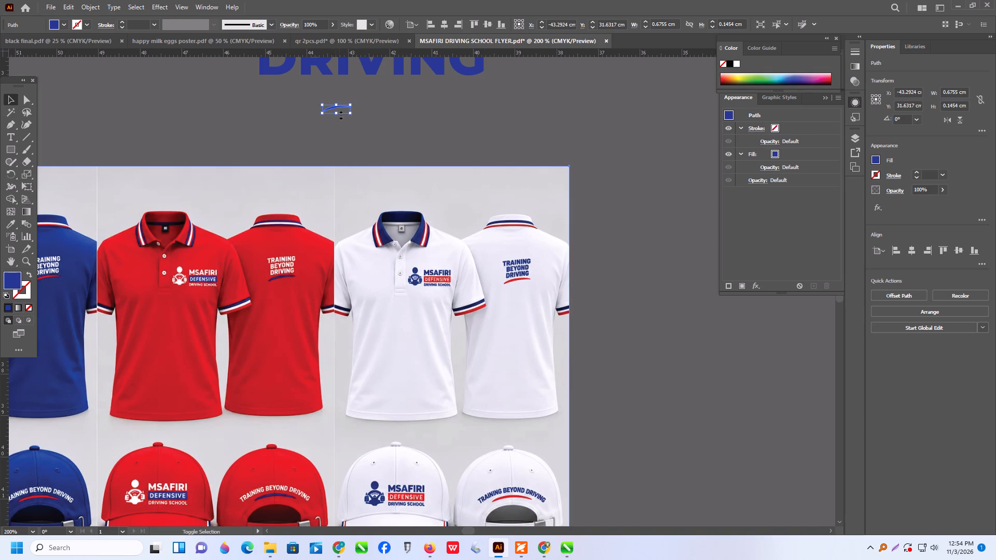
left_click_drag(351, 115, 539, 156, "shift")
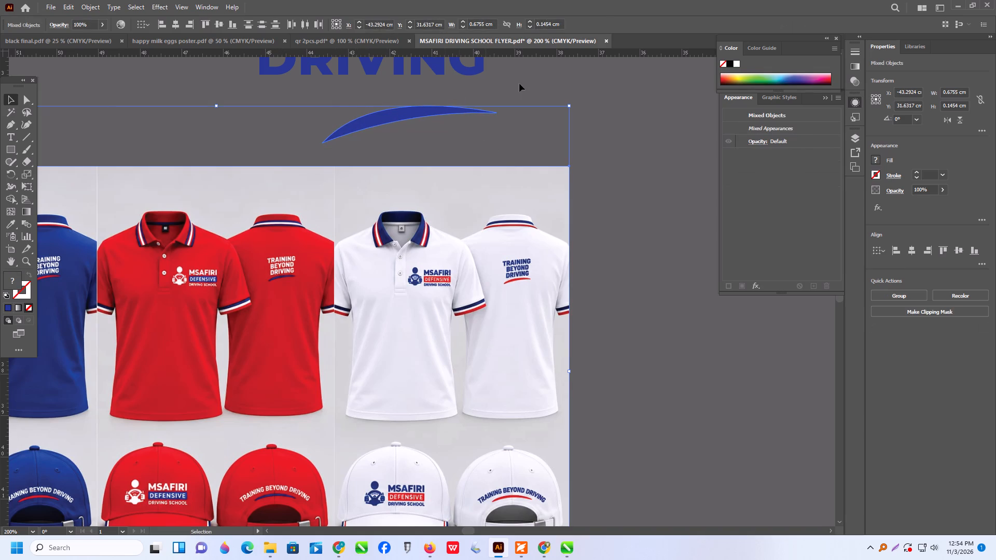
left_click(520, 83)
left_click_drag(414, 111, 405, 86)
Move the mockup image clear of the slogan, to about X −34.1 cm, Y 45.2 cm.
scroll(489, 239, "down", 3)
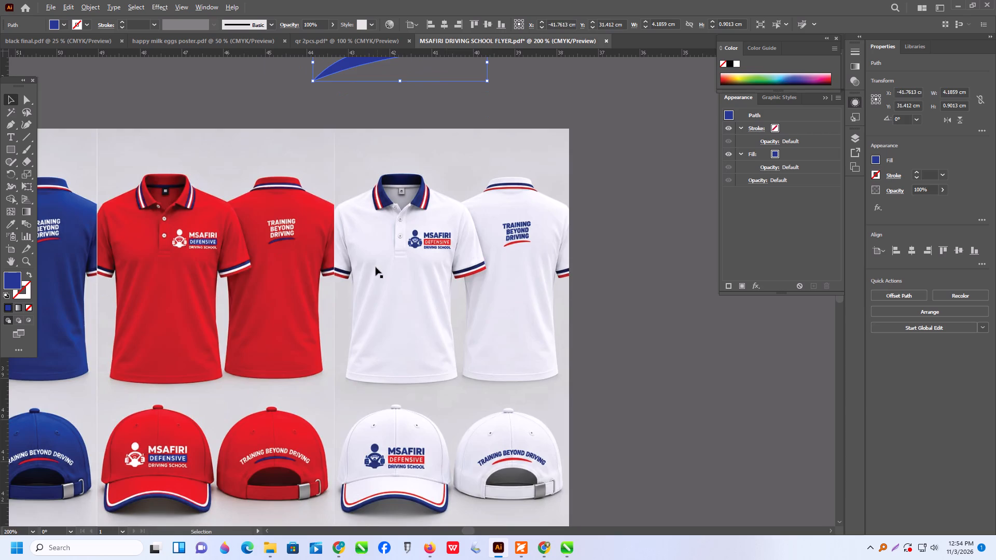
scroll(376, 268, "down", 4, "alt")
left_click_drag(356, 272, 482, 340)
Place the swoosh under the slogan's DRIVING line and tilt it slightly clockwise, to about 357.1°.
scroll(371, 209, "up", 3, "alt")
left_click_drag(384, 228, 370, 239)
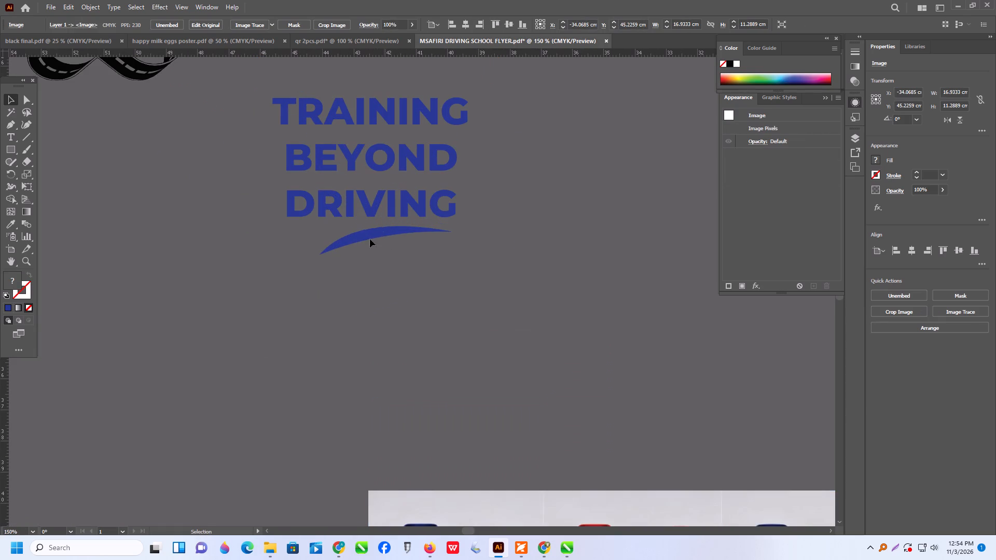
left_click_drag(370, 239, 361, 241)
left_click(365, 236)
left_click_drag(436, 230, 441, 233)
Enlarge the swoosh to about 5.96 × 1.10 cm and shift it under DRIVING, to about X −42.1 cm, Y 31.8 cm.
left_click_drag(434, 267, 485, 288, "shift")
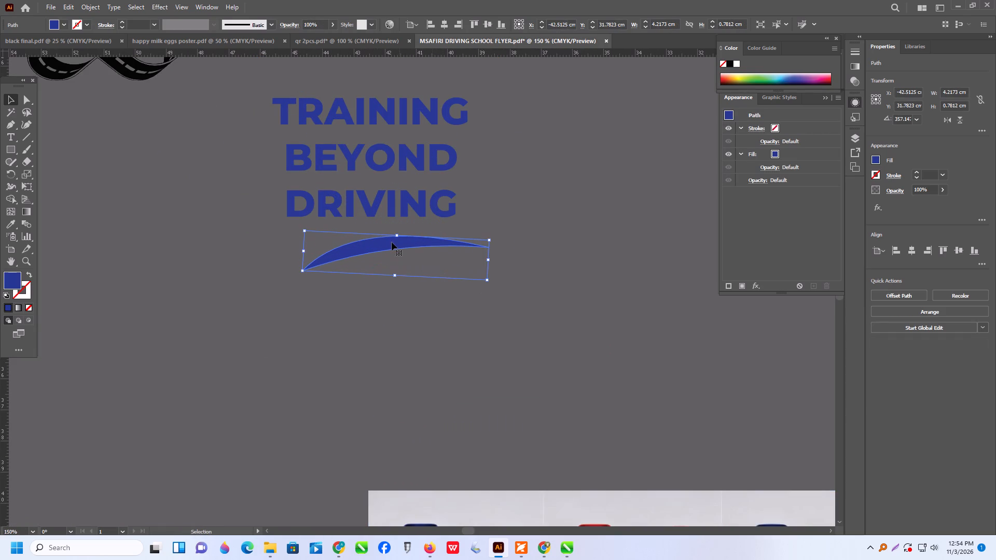
left_click_drag(392, 238, 378, 232)
Rotate the three-line slogan text slightly counter-clockwise so it slants upward above the swoosh.
scroll(378, 232, "down", 4, "alt")
scroll(446, 297, "up", 2, "alt")
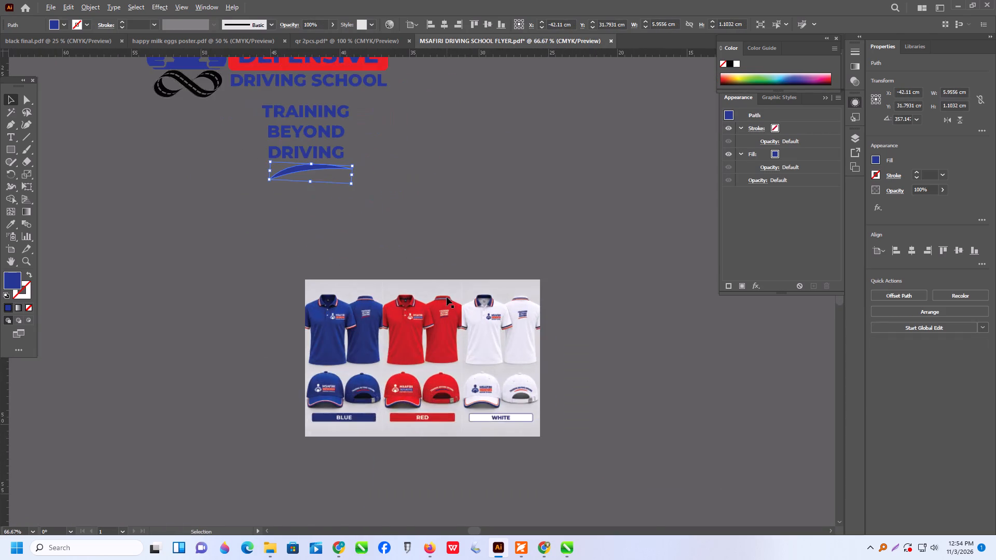
scroll(447, 297, "up", 2, "alt")
scroll(316, 293, "up", 8)
scroll(357, 324, "down", 2, "alt")
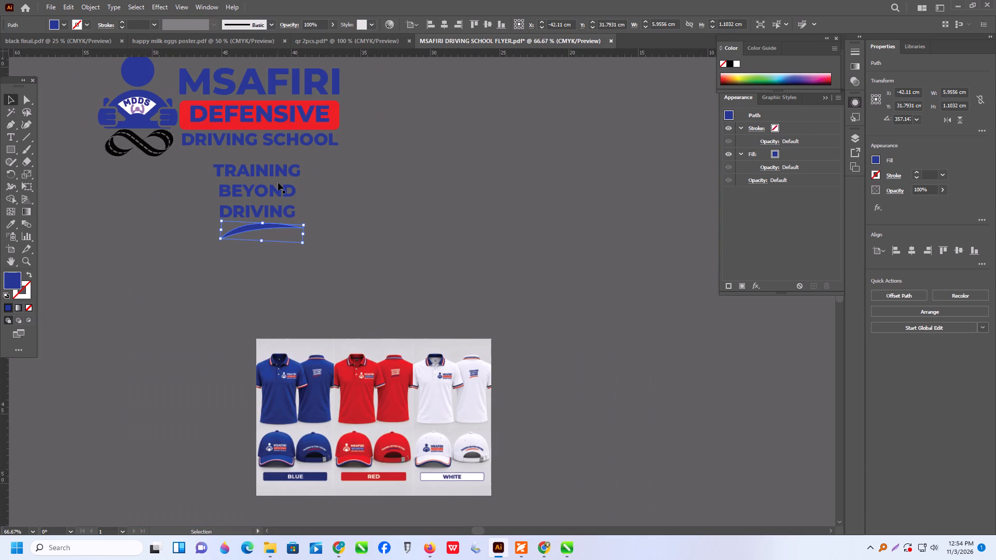
left_click(274, 196)
left_click_drag(305, 221, 313, 220)
left_click(343, 217)
Examine the slogan's slant and swoosh shape on the backs of the mockup's polo shirts, comparing them with the redrawn slogan.
scroll(250, 212, "up", 1, "alt")
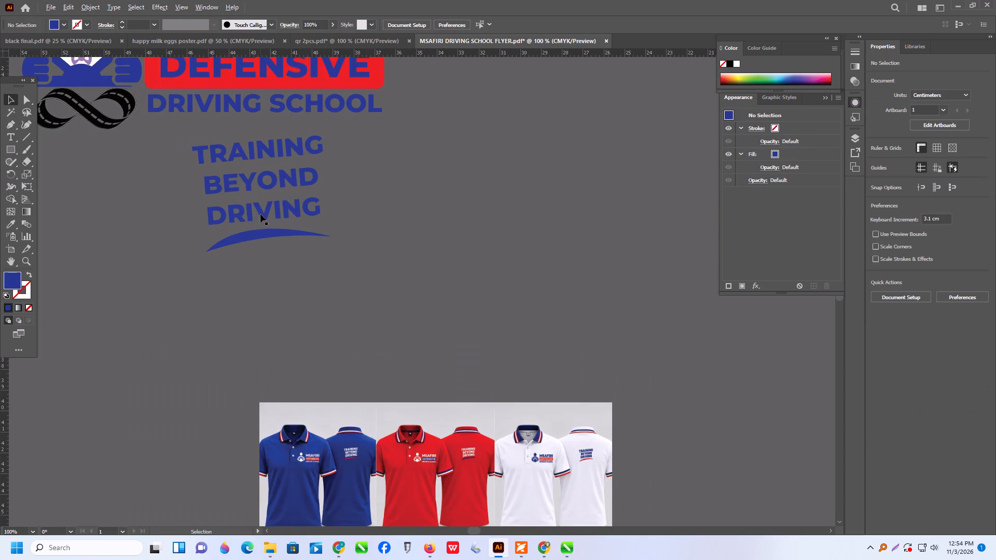
scroll(419, 395, "up", 2, "alt")
scroll(537, 467, "up", 2, "alt")
scroll(478, 447, "down", 5)
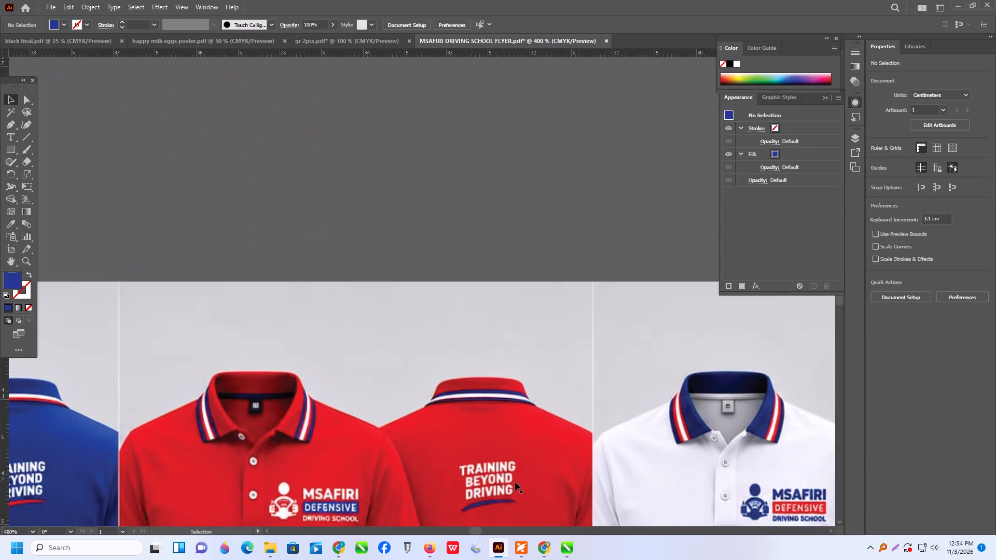
scroll(487, 440, "down", 3)
scroll(367, 429, "down", 2, "alt")
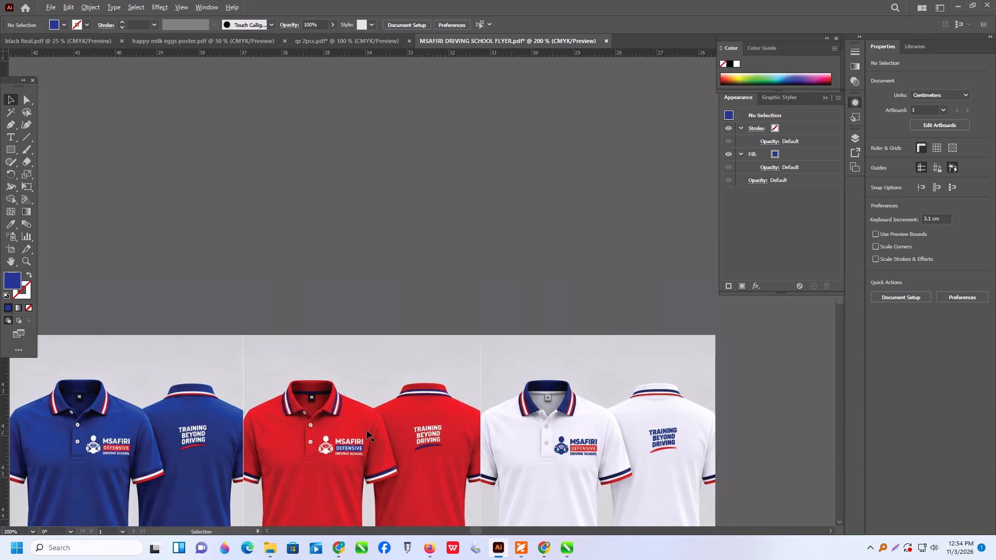
scroll(367, 430, "up", 2, "alt")
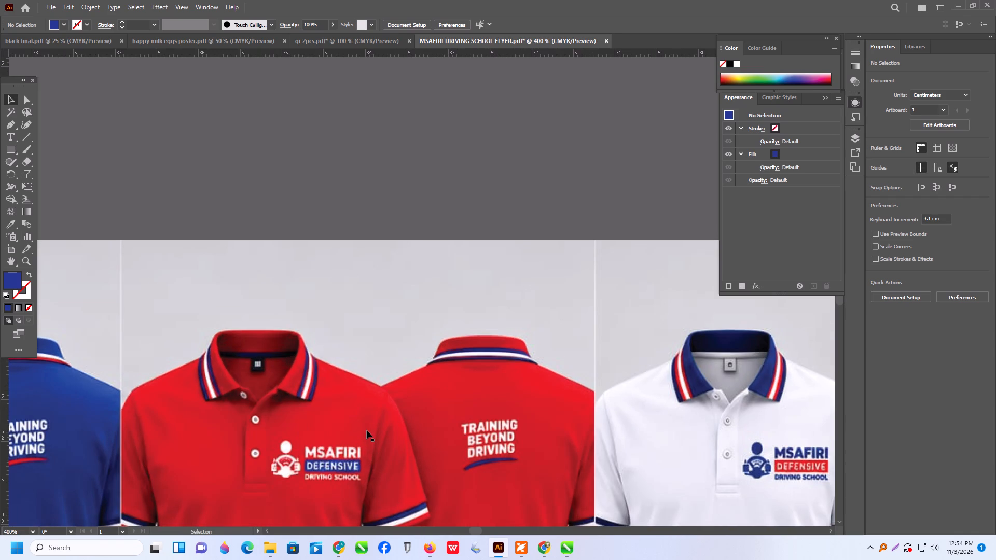
scroll(367, 430, "down", 6, "alt")
scroll(285, 256, "up", 2, "alt")
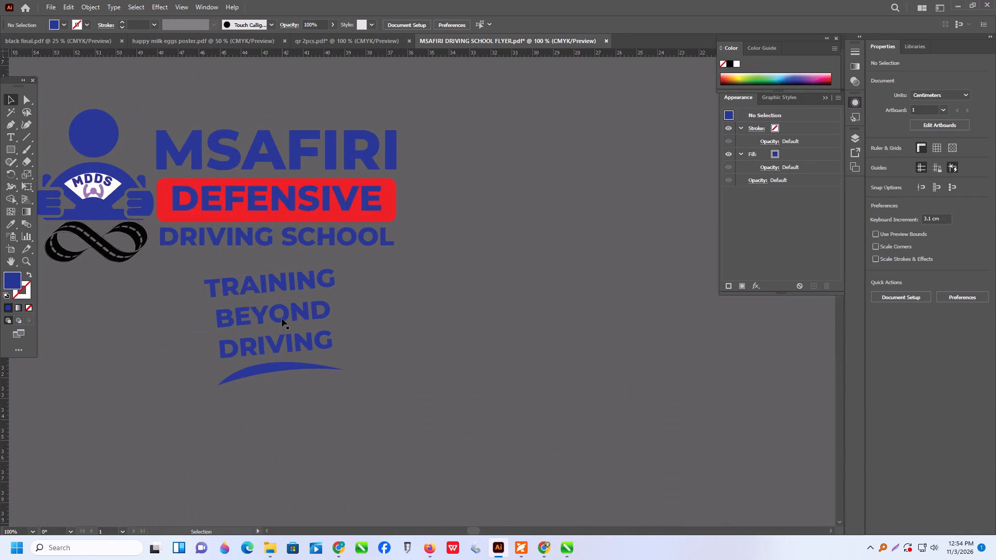
Nudge the slanted slogan text slightly left and down toward the swoosh, to about X −42.8 cm, Y 29.2 cm.
left_click_drag(281, 317, 274, 321)
scroll(272, 326, "down", 3)
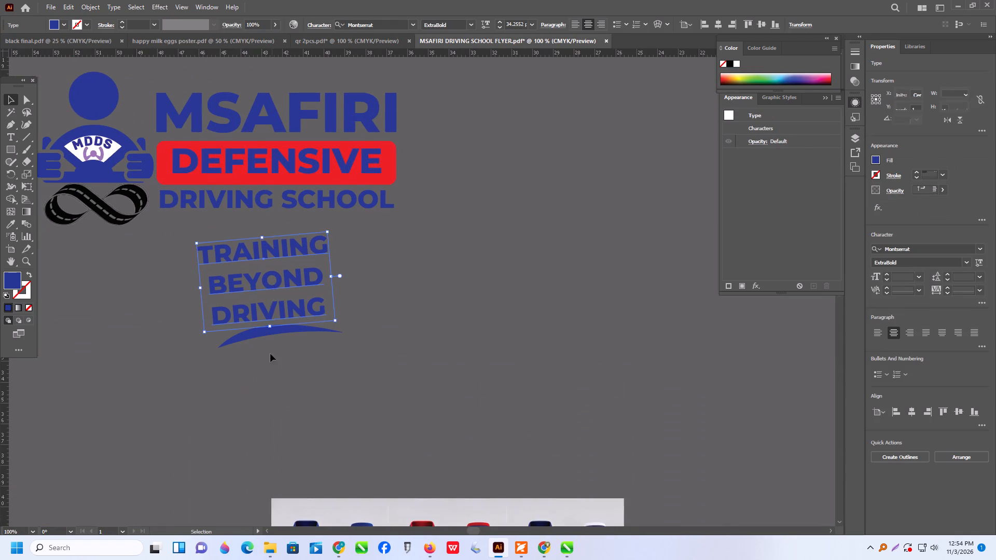
Reshape the swoosh's lower edge with the Curvature tool, pulling its two inner points up and left to thin the stroke.
scroll(274, 365, "up", 3, "alt")
left_click(271, 332)
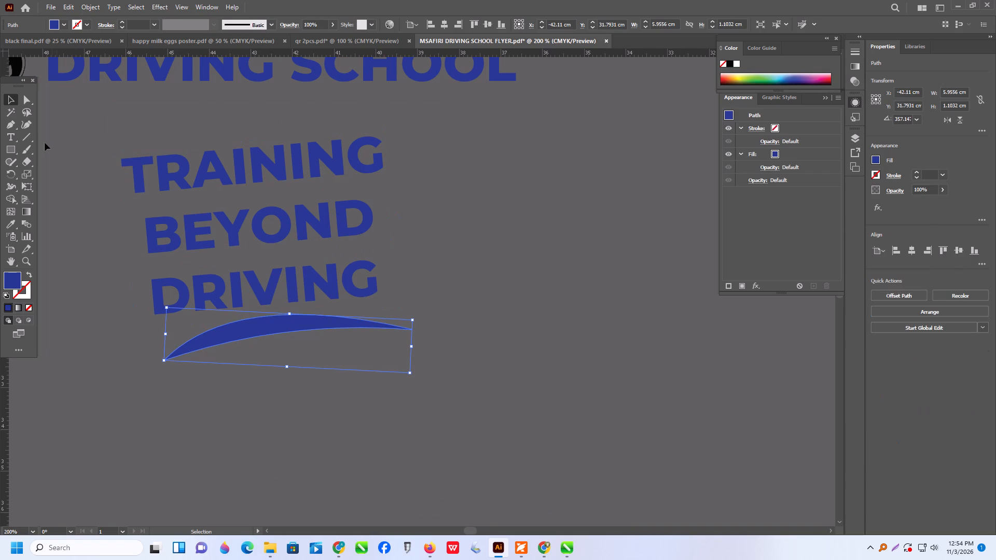
left_click(25, 122)
scroll(227, 343, "up", 2, "alt")
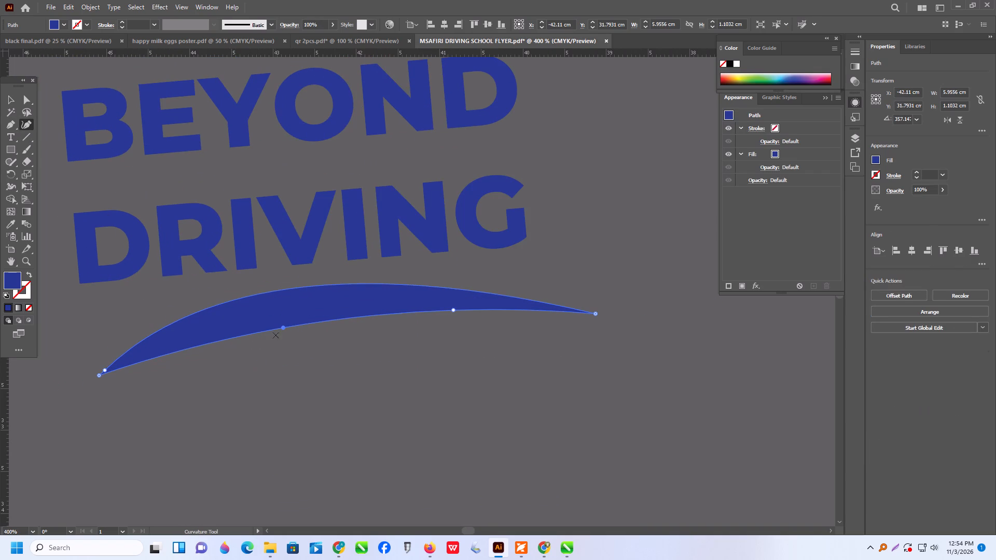
left_click_drag(285, 327, 254, 322)
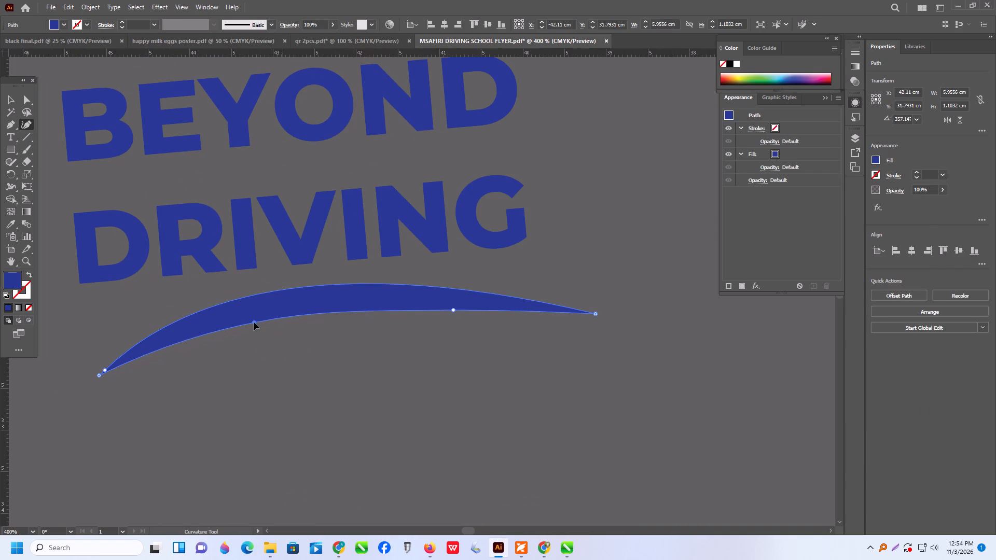
left_click_drag(254, 322, 253, 321)
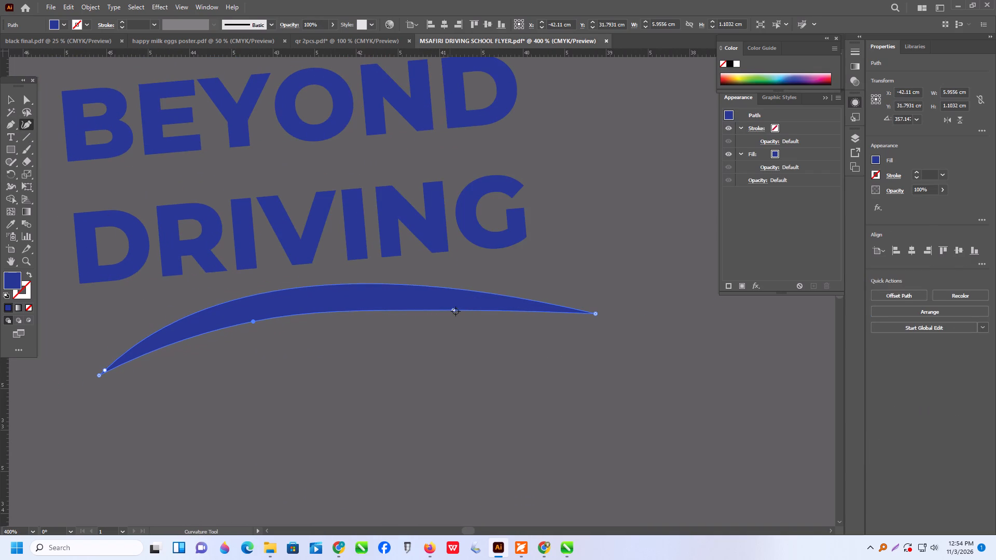
left_click_drag(455, 309, 448, 306)
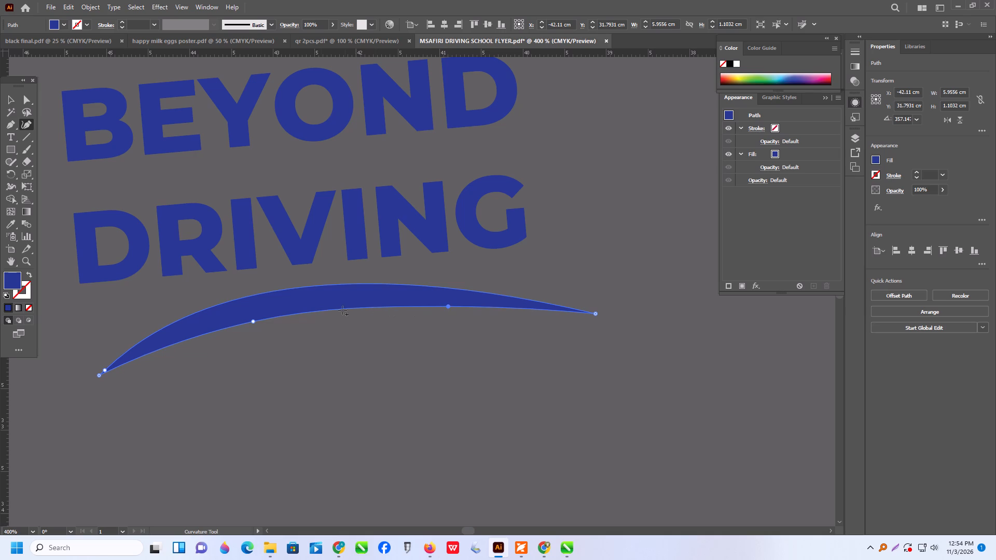
left_click_drag(254, 322, 247, 317)
left_click(13, 96)
Stretch the three-line slogan text slightly wider, to about 6.89 × 4.84 cm.
scroll(272, 278, "down", 3, "alt")
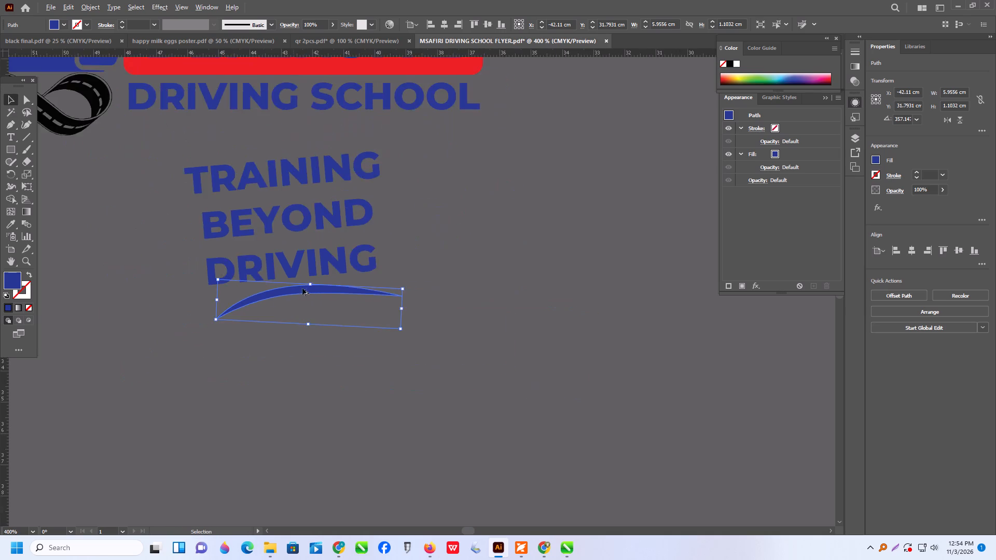
scroll(315, 288, "down", 3, "alt")
left_click(331, 276)
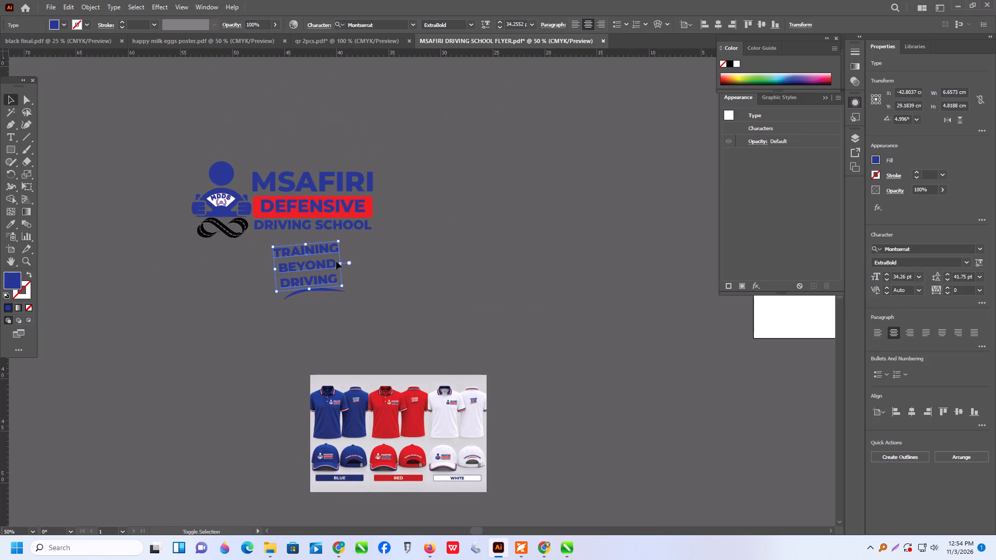
left_click(339, 261)
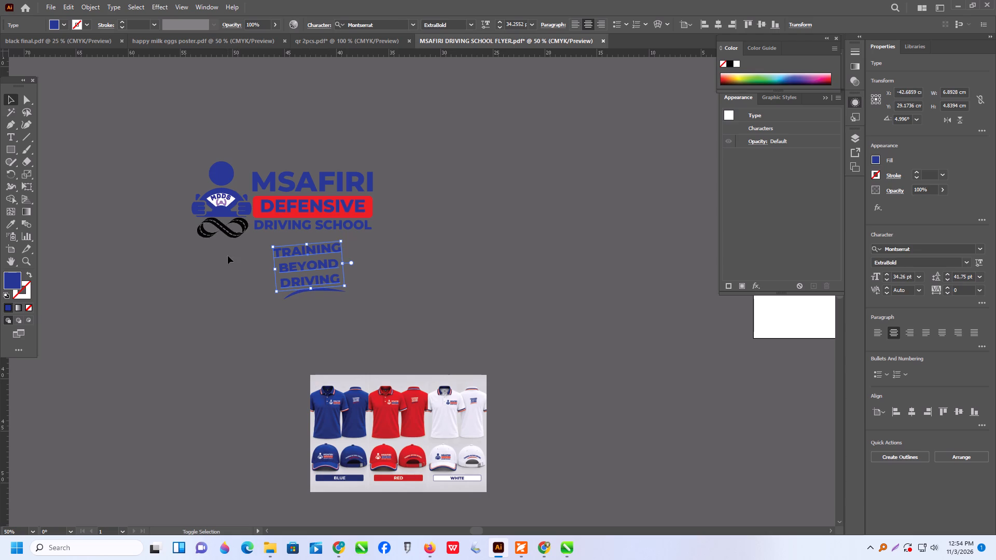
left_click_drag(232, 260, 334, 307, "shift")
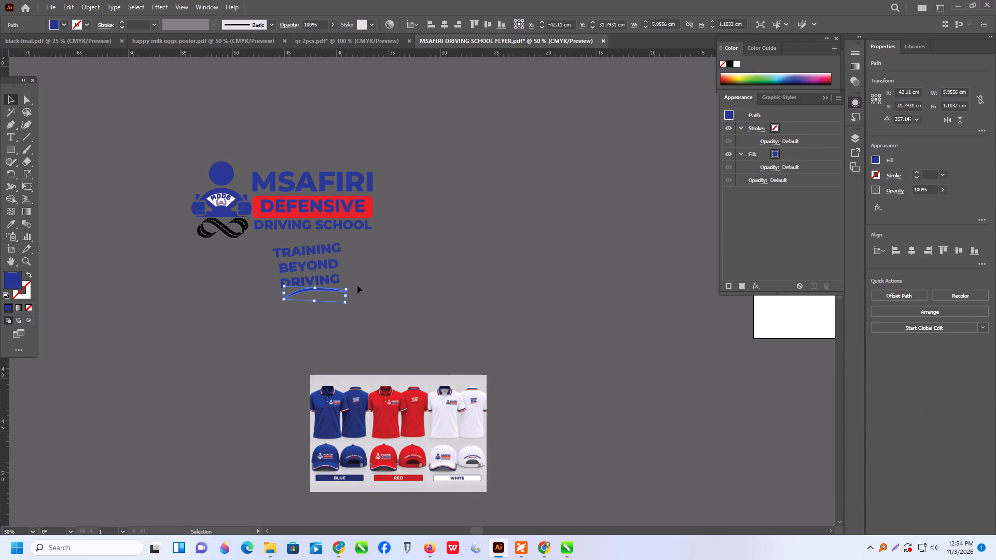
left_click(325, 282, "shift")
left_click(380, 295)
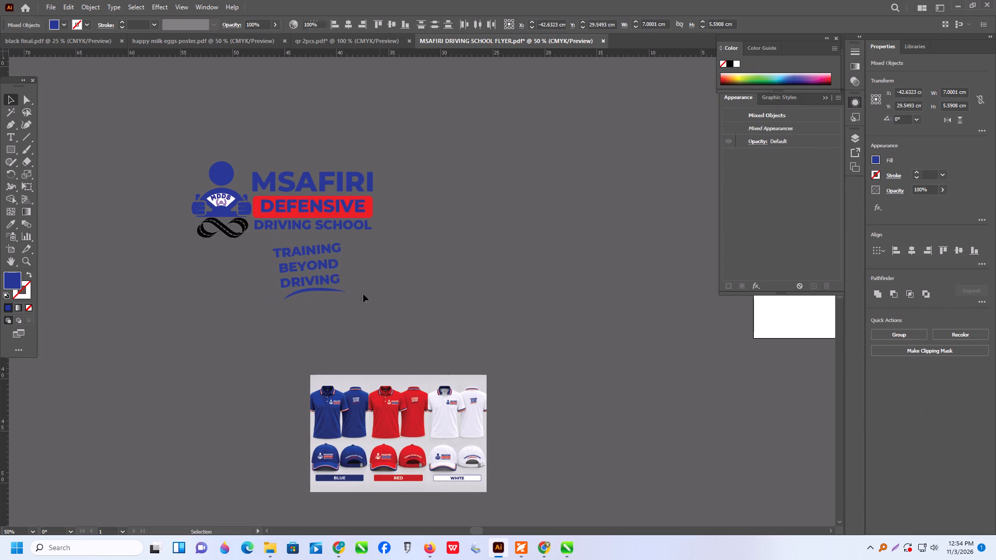
Shrink the swoosh to about 4.53 × 0.84 cm and shift it right beneath the slogan's DRIVING line.
scroll(329, 292, "up", 2, "alt")
left_click(329, 286)
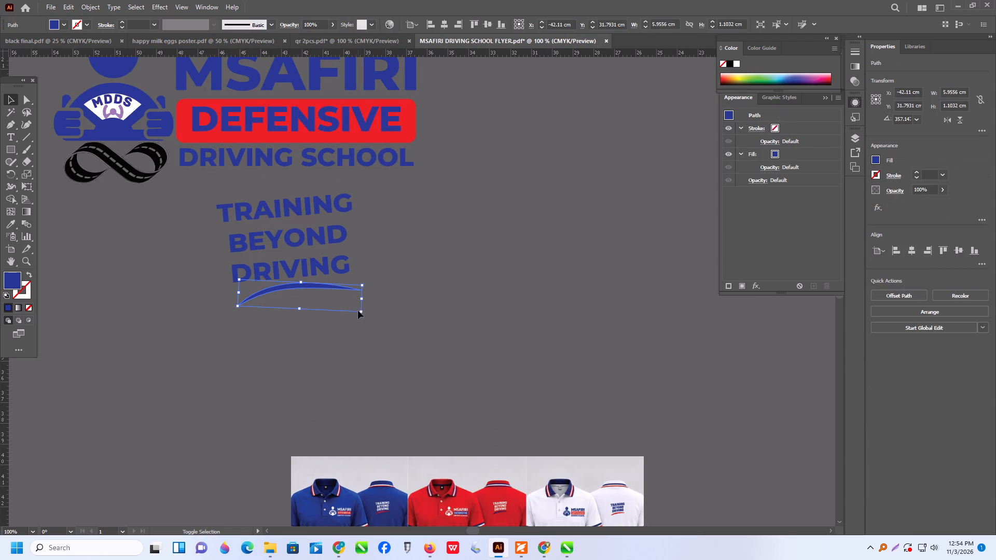
left_click_drag(359, 311, 330, 306, "shift")
left_click_drag(295, 286, 295, 286)
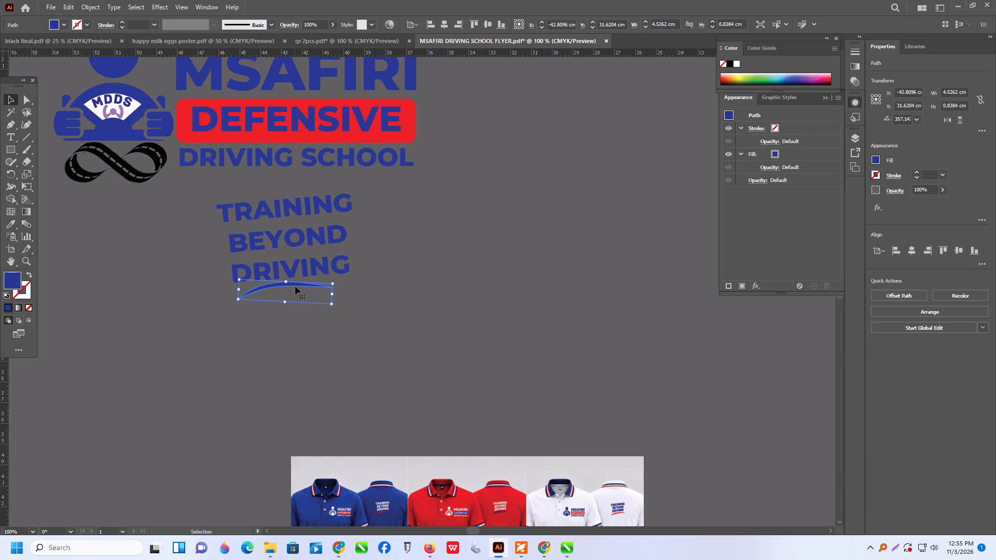
left_click_drag(295, 286, 309, 287)
Rotate the slogan text and swoosh together slightly counter-clockwise and group them.
left_click(308, 272, "shift")
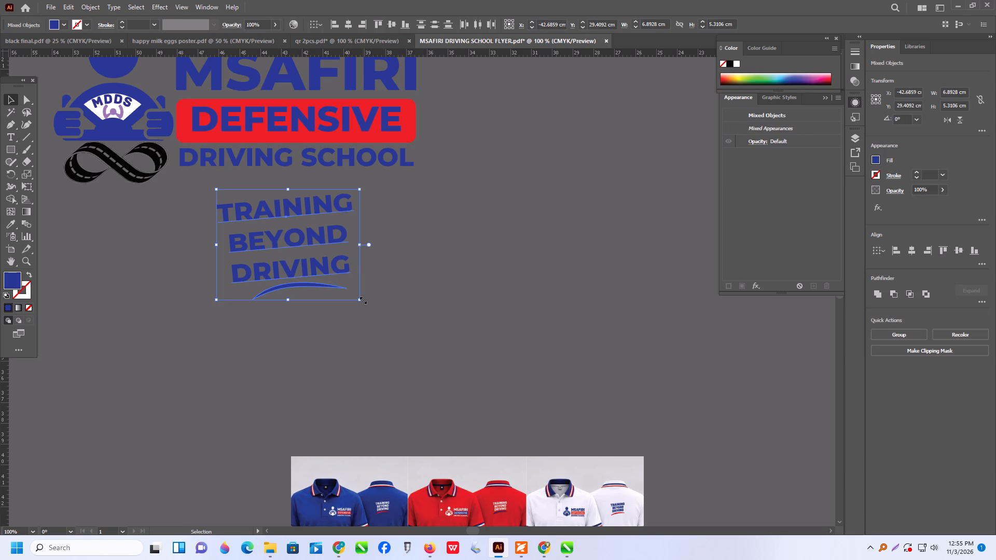
left_click_drag(365, 300, 370, 299)
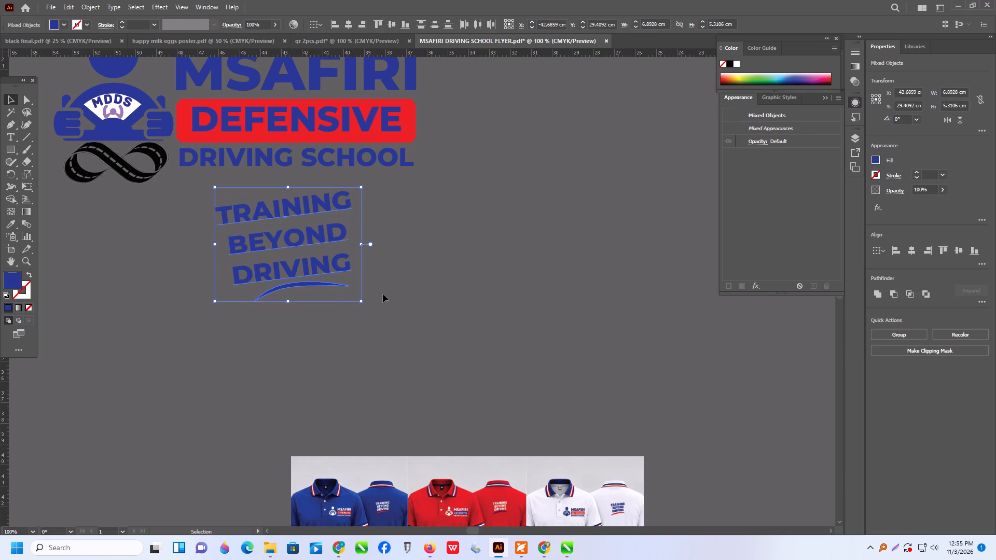
key("ctrl+g")
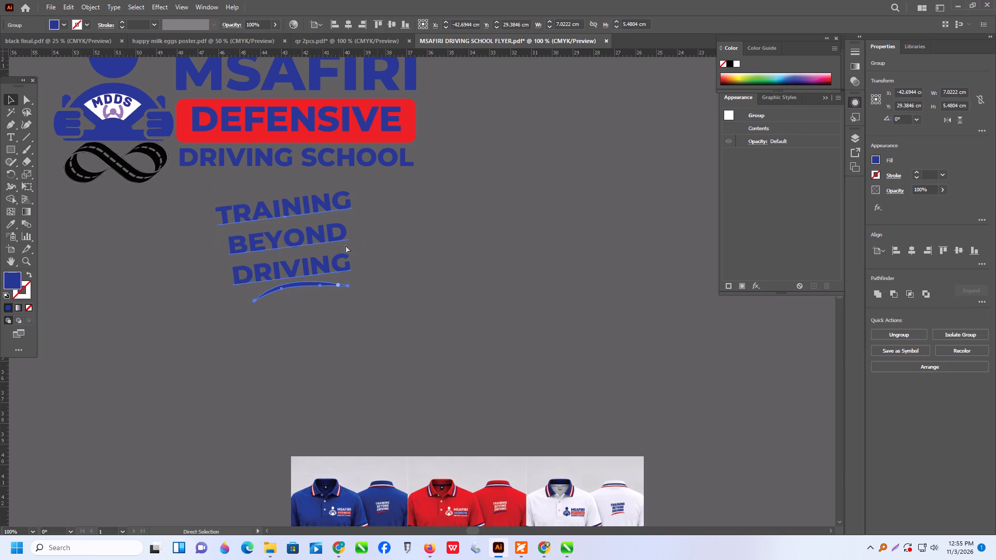
Enlarge the slogan group to about 11.91 × 9.30 cm and move it clear of the logo, to about X −21.0 cm, Y 19.8 cm.
left_click_drag(358, 301, 514, 379, "shift")
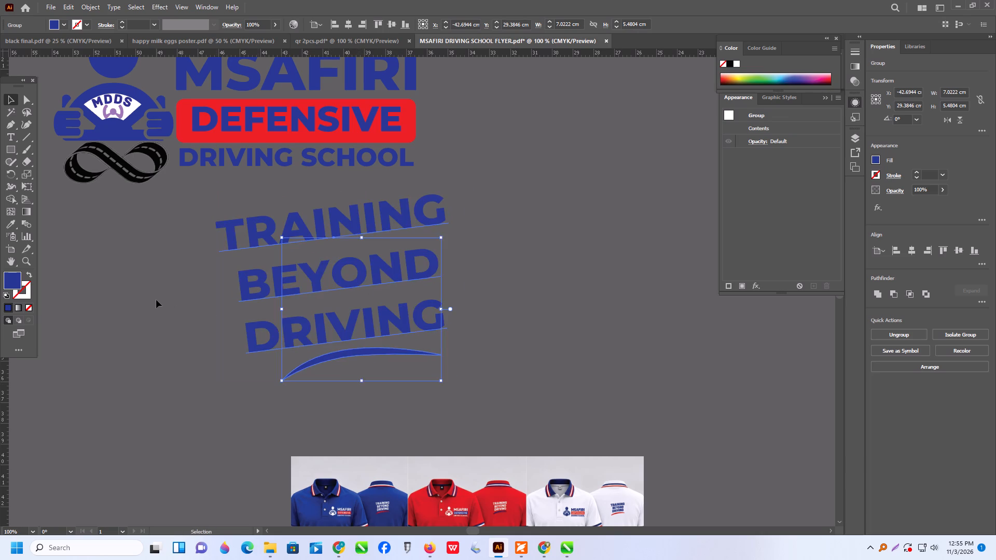
scroll(156, 300, "down", 4)
left_click_drag(208, 301, 312, 200)
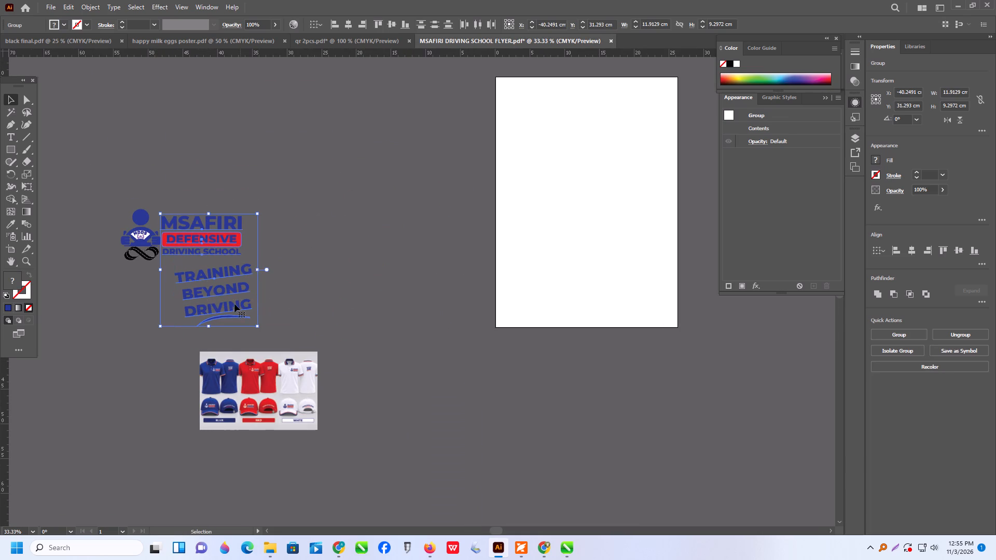
left_click(278, 290)
left_click_drag(220, 303, 354, 223)
Group the driver emblem, road symbol and MSAFIRI DEFENSIVE DRIVING SCHOOL wordmark into one logo.
left_click_drag(101, 167, 133, 213)
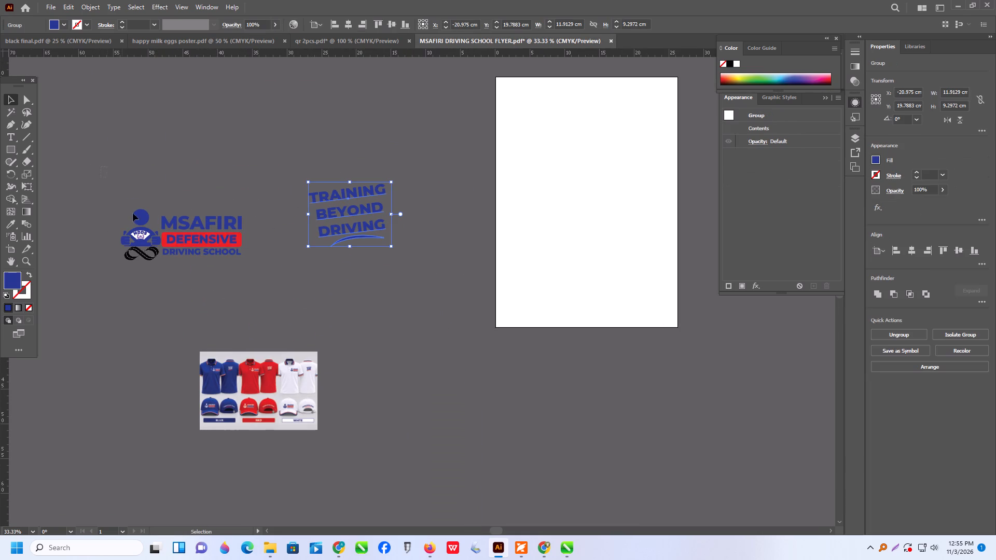
left_click_drag(133, 213, 220, 275)
key("ctrl+g")
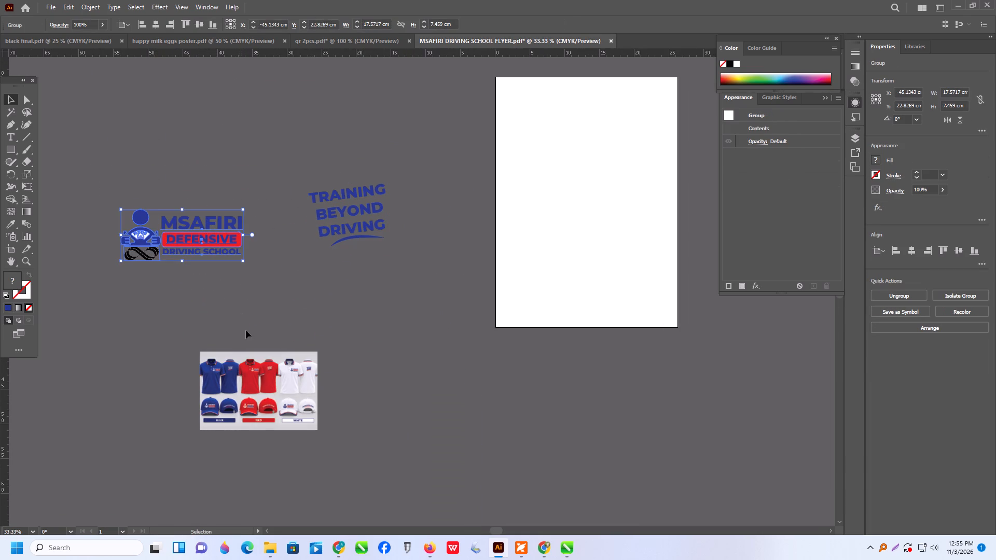
Examine the polo and cap mockup image up close for the logo and slogan details.
left_click(269, 348)
left_click(269, 365)
scroll(270, 378, "up", 4, "alt")
scroll(276, 358, "down", 4, "alt")
scroll(169, 241, "down", 6)
scroll(243, 220, "up", 1, "alt")
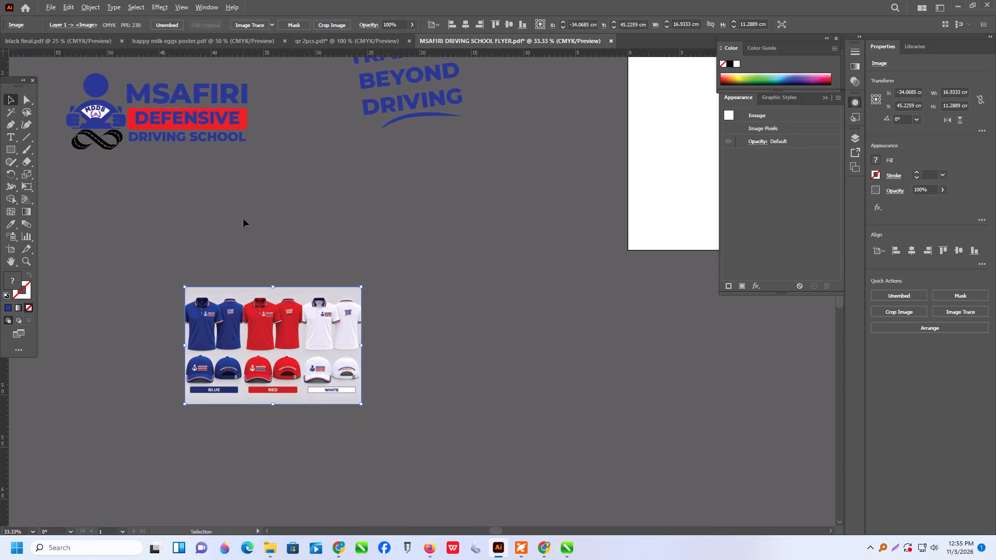
Move the slogan group beside the wordmark, to about X −29.1 cm, Y 23.3 cm.
left_click(383, 99)
left_click_drag(412, 106, 323, 145)
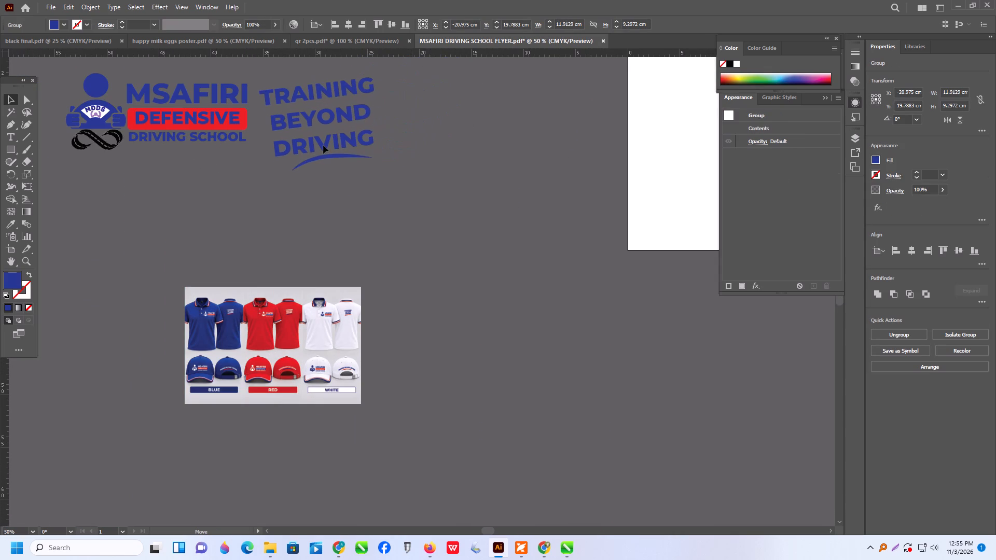
left_click_drag(323, 145, 327, 142)
scroll(271, 292, "up", 1, "alt")
scroll(296, 270, "down", 2, "alt")
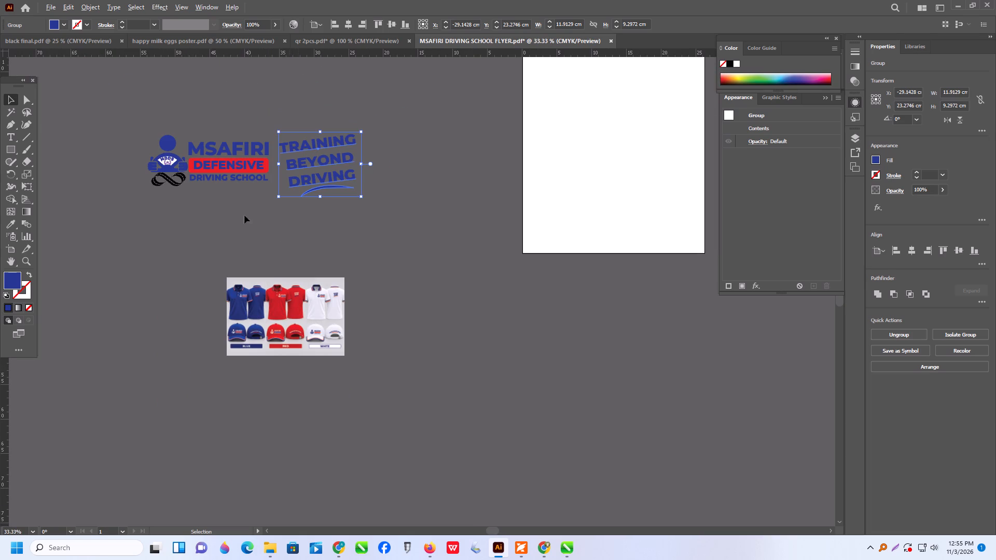
left_click(328, 216)
Ungroup the slogan text and its swoosh.
left_click(326, 190)
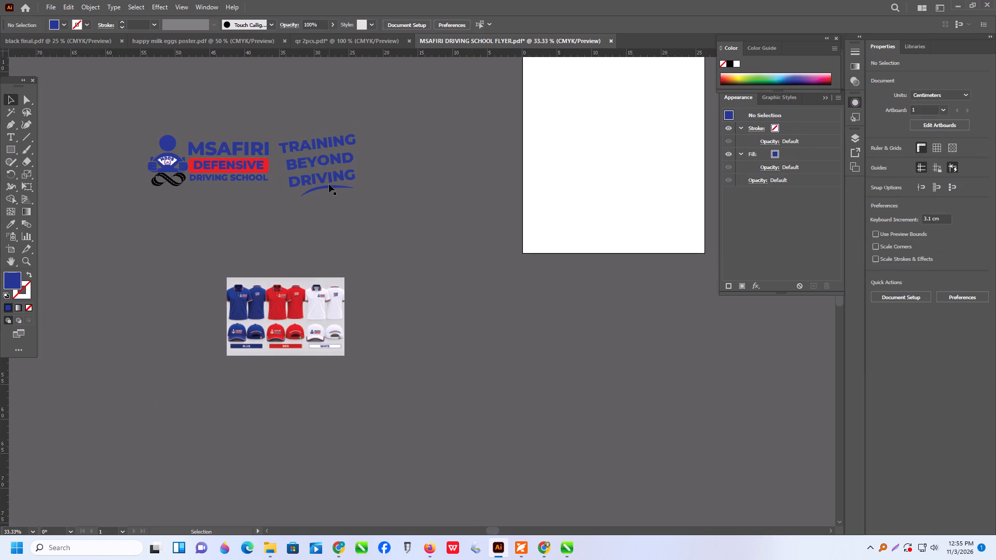
left_click(329, 184)
right_click(329, 184)
left_click(359, 324)
left_click(327, 303)
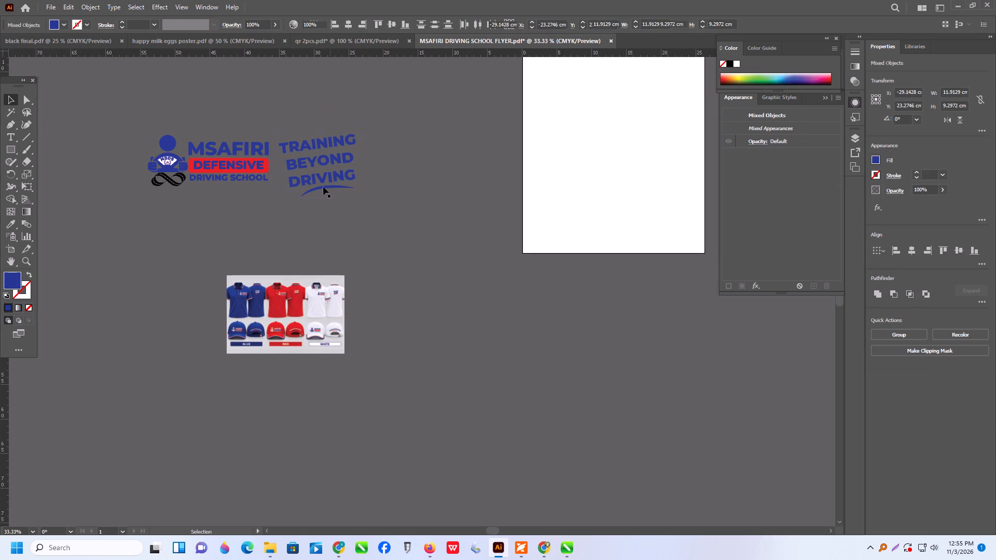
Recolour the swoosh under DRIVING with the red sampled from the logo's DEFENSIVE banner.
scroll(323, 187, "up", 1, "alt")
left_click(330, 187)
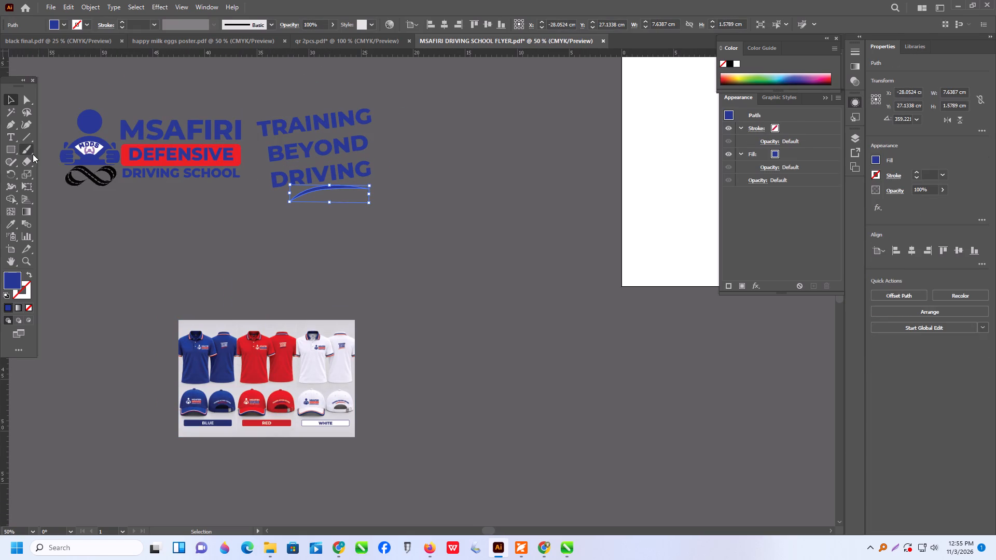
left_click(13, 223)
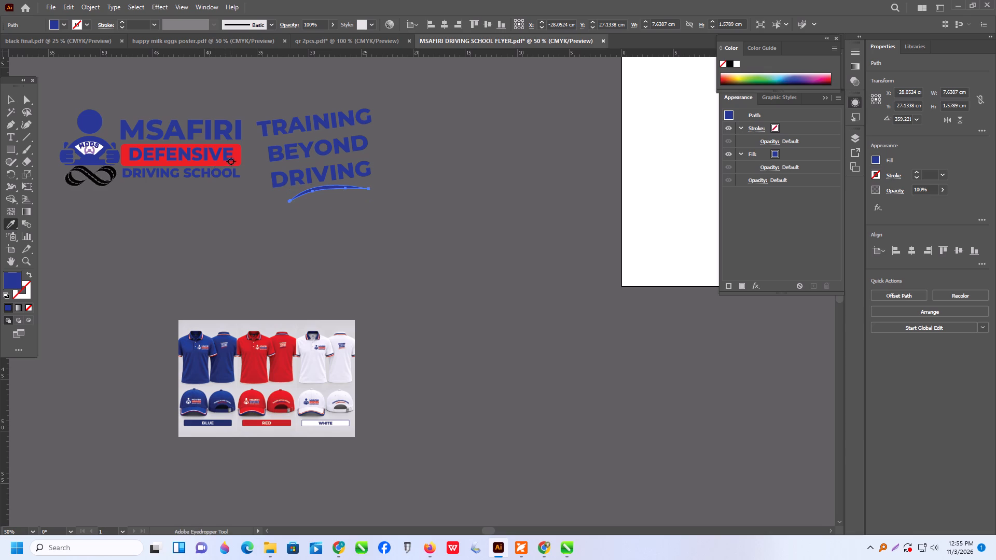
left_click(235, 164)
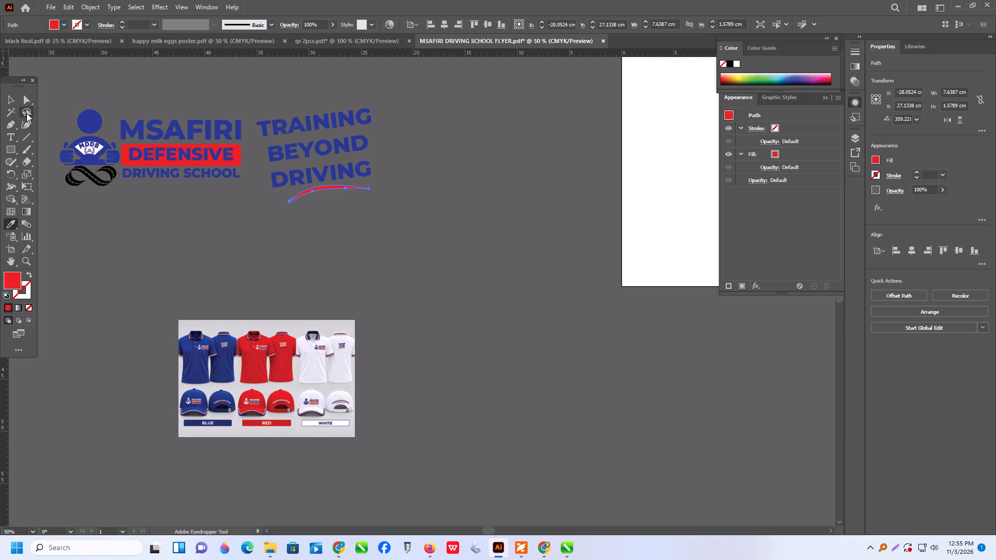
left_click(13, 97)
Examine the white polo in the mockup and compare its logo colours with the rebuilt logo.
scroll(162, 174, "up", 3, "alt")
scroll(324, 432, "down", 4)
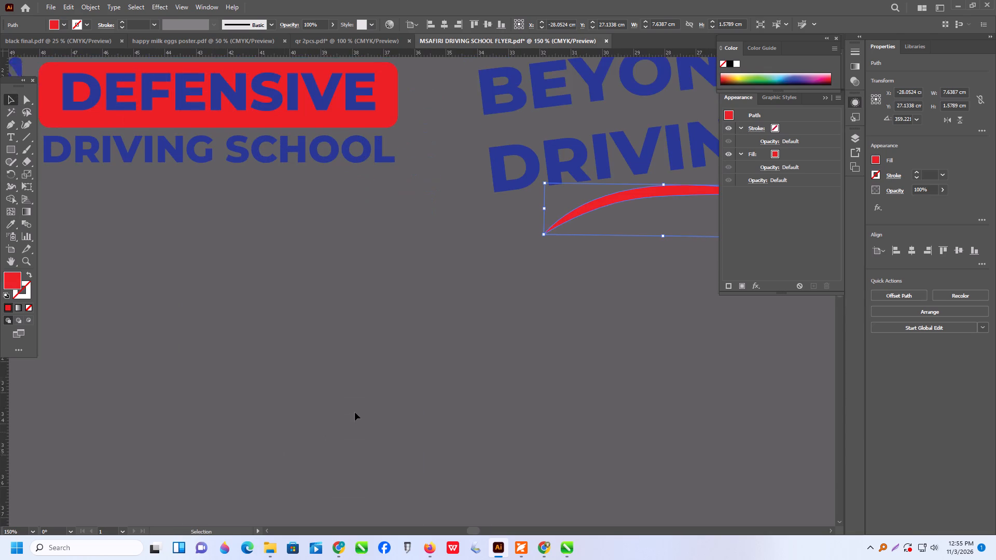
scroll(355, 412, "down", 15)
scroll(670, 480, "up", 3, "alt")
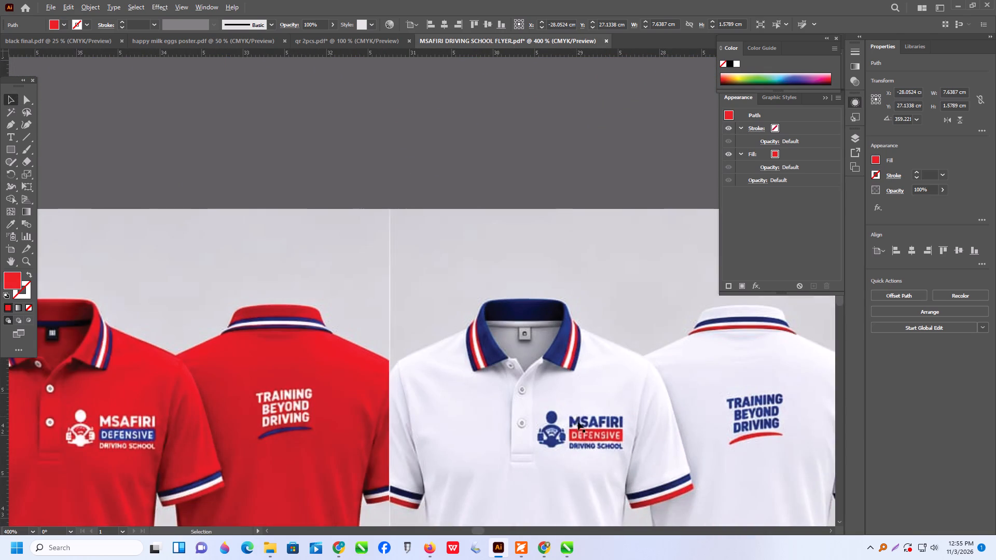
scroll(578, 423, "down", 3, "alt")
scroll(583, 423, "up", 3, "alt")
scroll(584, 422, "down", 4, "alt")
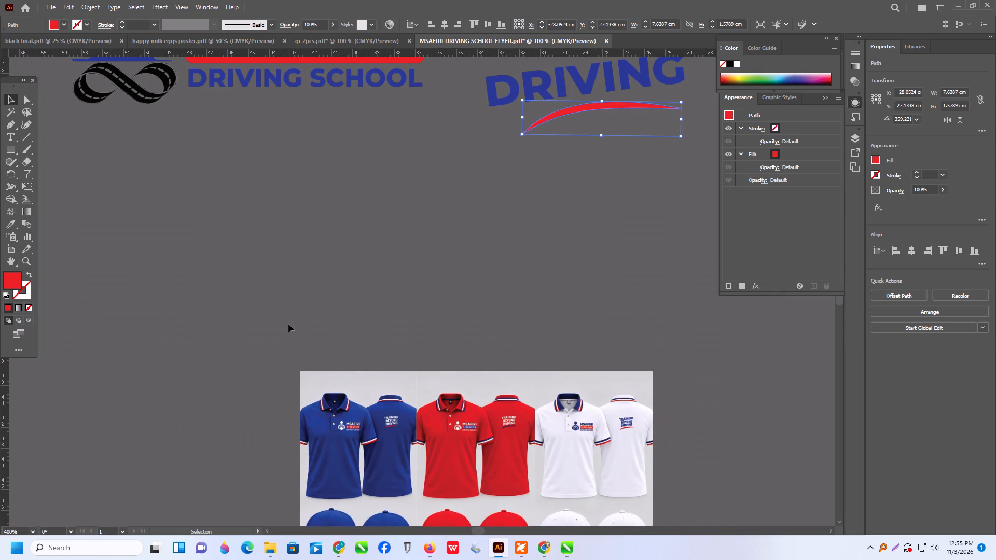
Recolour the DEFENSIVE text inside the logo's red banner white (FFFFFF).
scroll(308, 309, "up", 9)
scroll(213, 152, "up", 2, "alt")
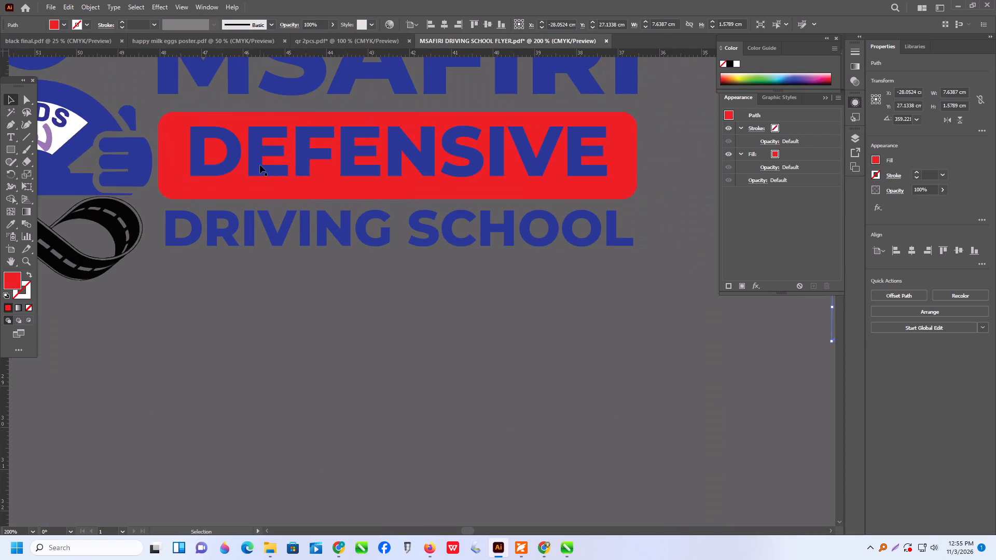
left_click(260, 165)
triple_click(260, 155)
left_click(260, 155)
triple_click(260, 155)
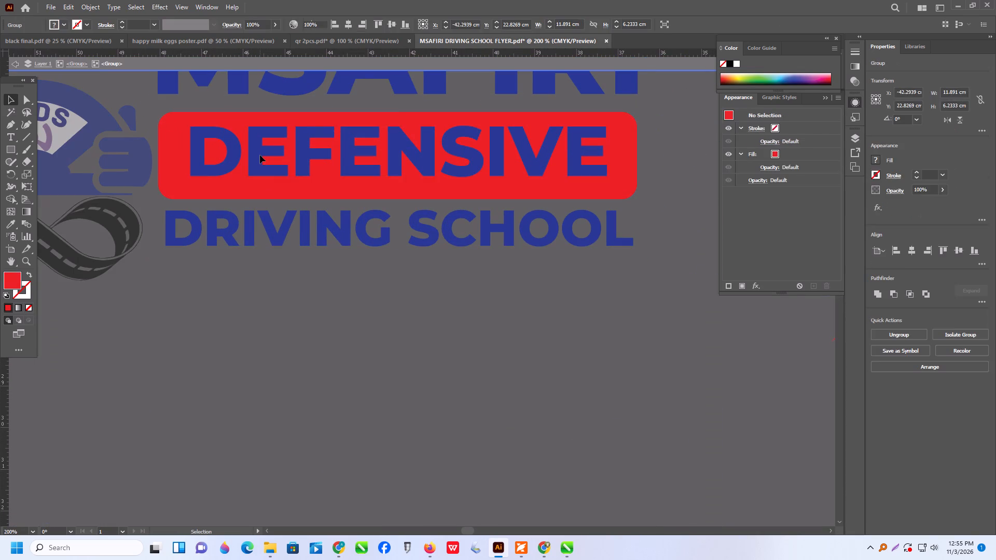
left_click(260, 155)
left_click(65, 23)
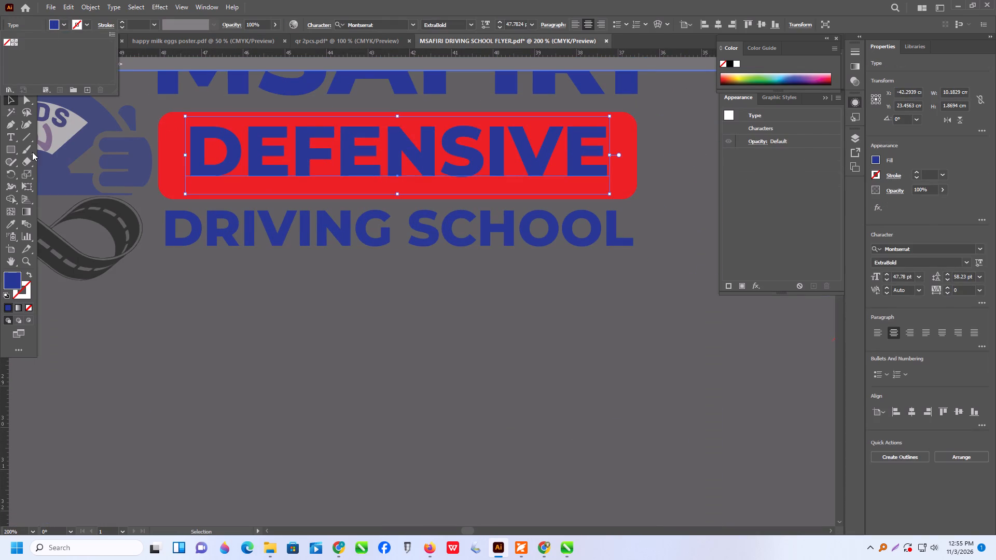
triple_click(9, 278)
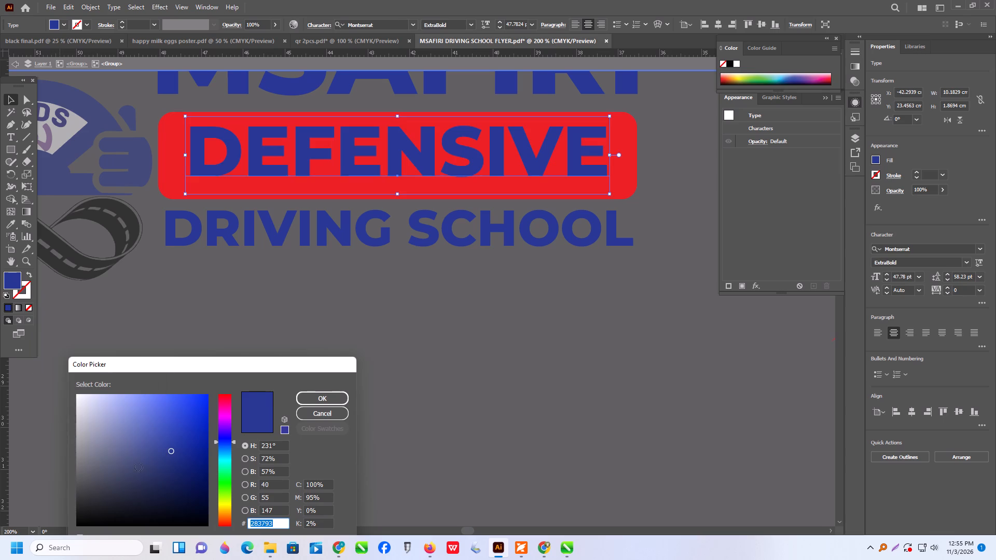
left_click_drag(102, 431, 54, 349)
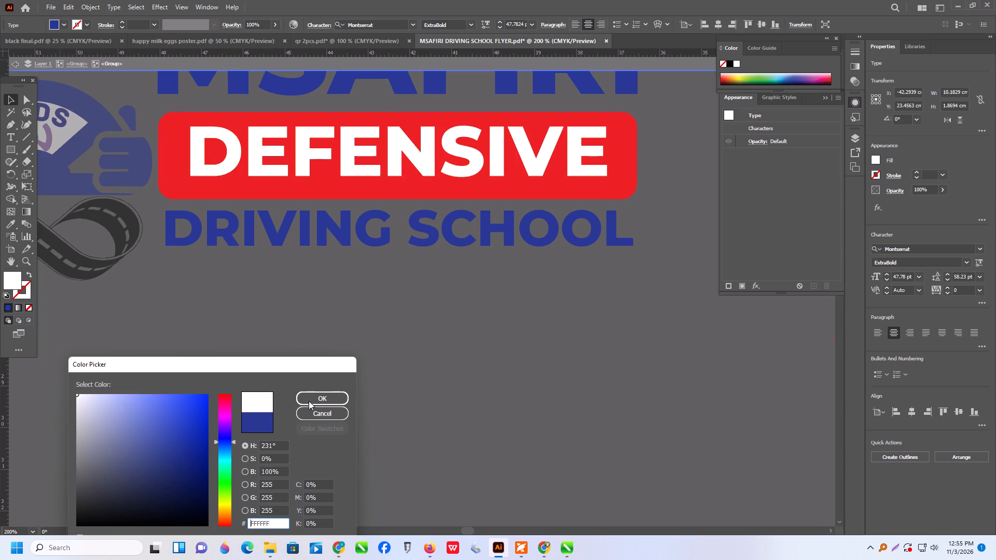
left_click(311, 399)
triple_click(281, 374)
double_click(281, 374)
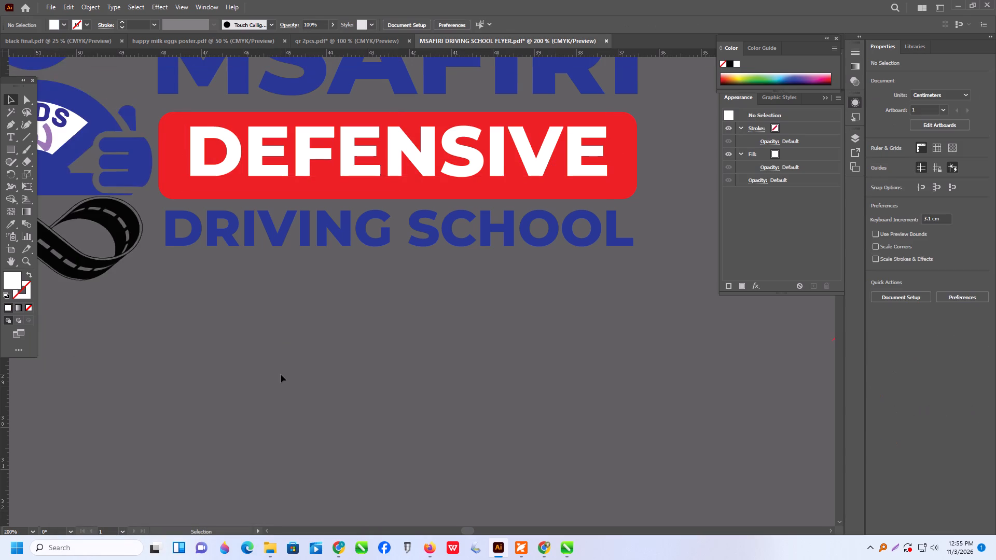
Rotate the TRAINING BEYOND DRIVING text and its swoosh together until the lines are horizontal.
scroll(440, 419, "down", 9, "alt")
scroll(326, 333, "up", 1, "alt")
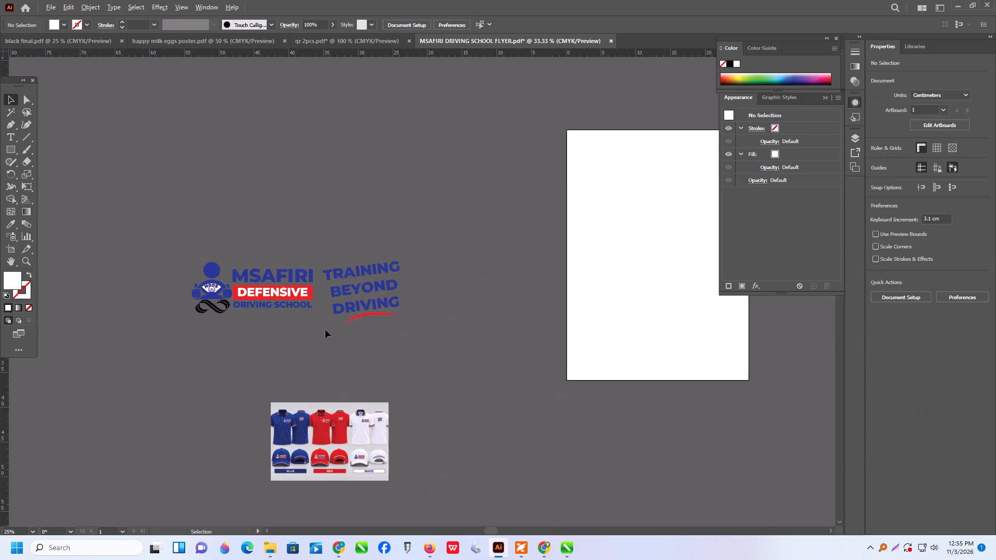
scroll(359, 414, "up", 3, "alt")
scroll(360, 417, "down", 2, "alt")
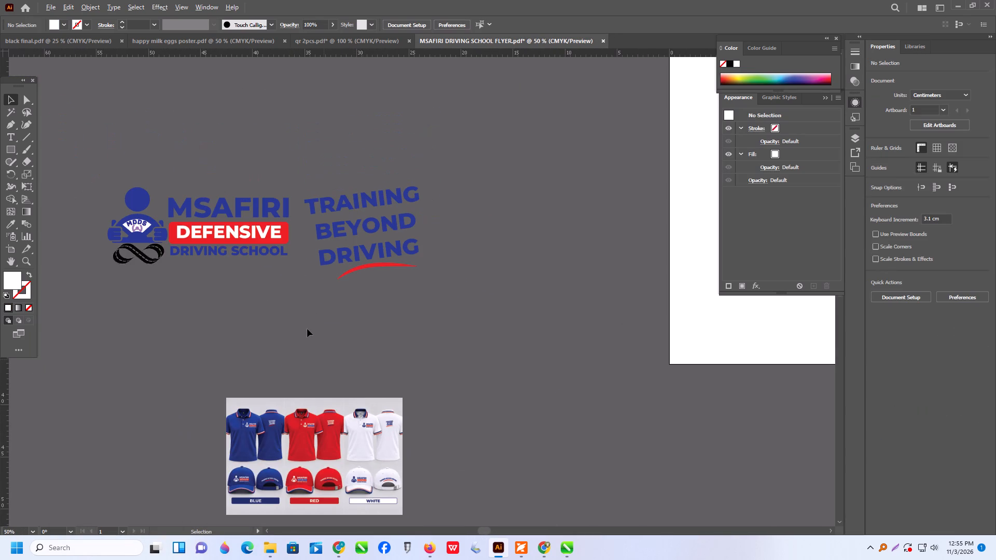
left_click_drag(352, 155, 459, 331)
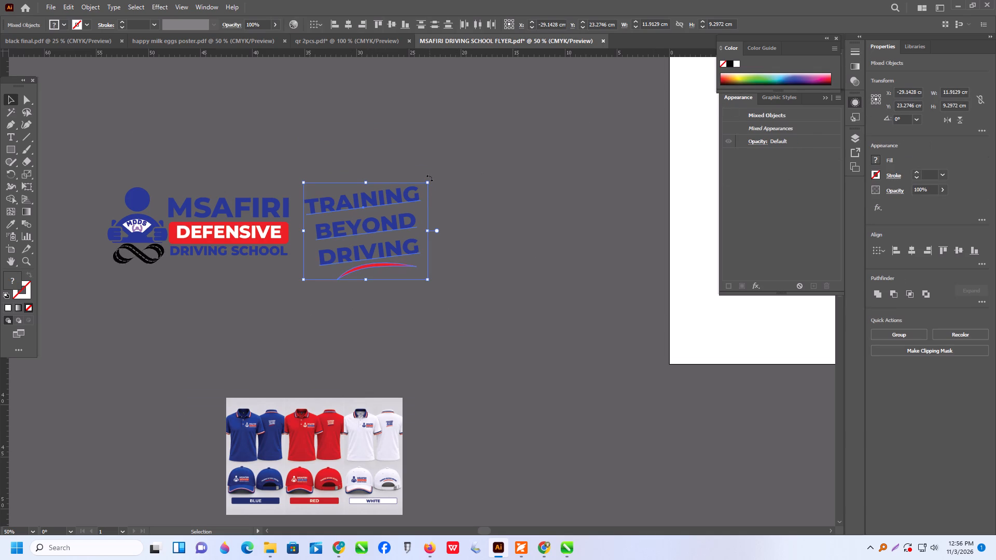
left_click_drag(430, 178, 438, 187)
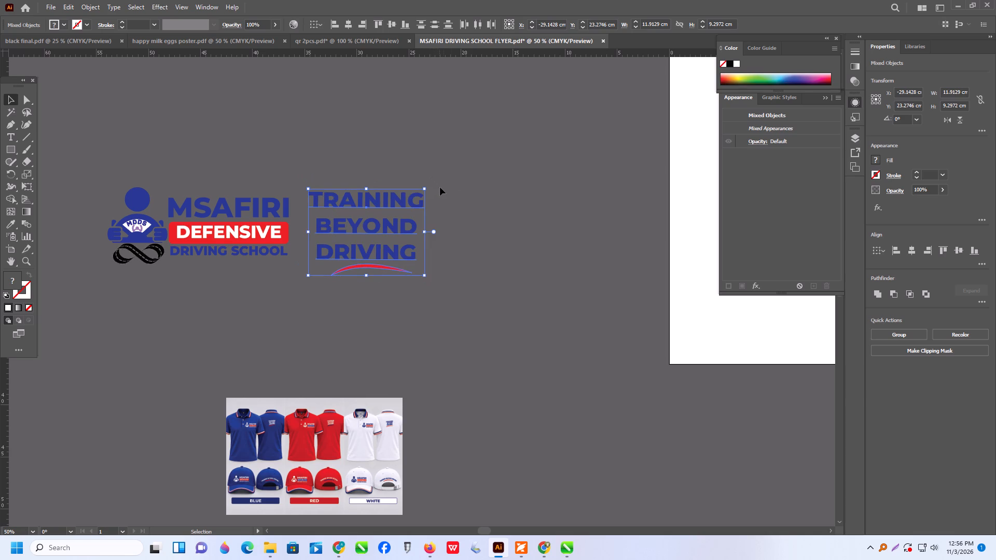
left_click(466, 193)
Move the logo and slogan together above the mockup image, to about X −25.8 cm, Y 5.1 cm.
scroll(468, 193, "down", 2)
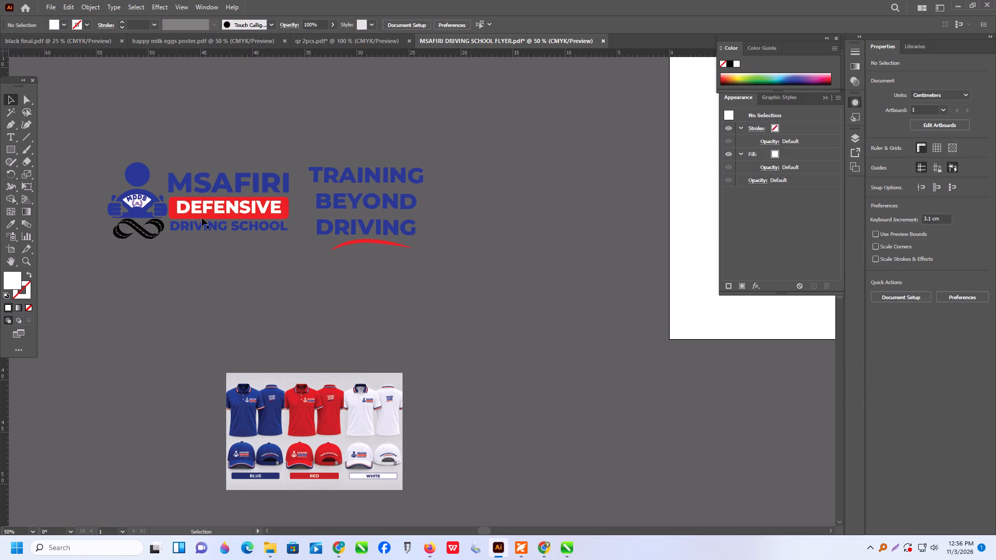
scroll(305, 243, "down", 3)
scroll(327, 282, "down", 2, "alt")
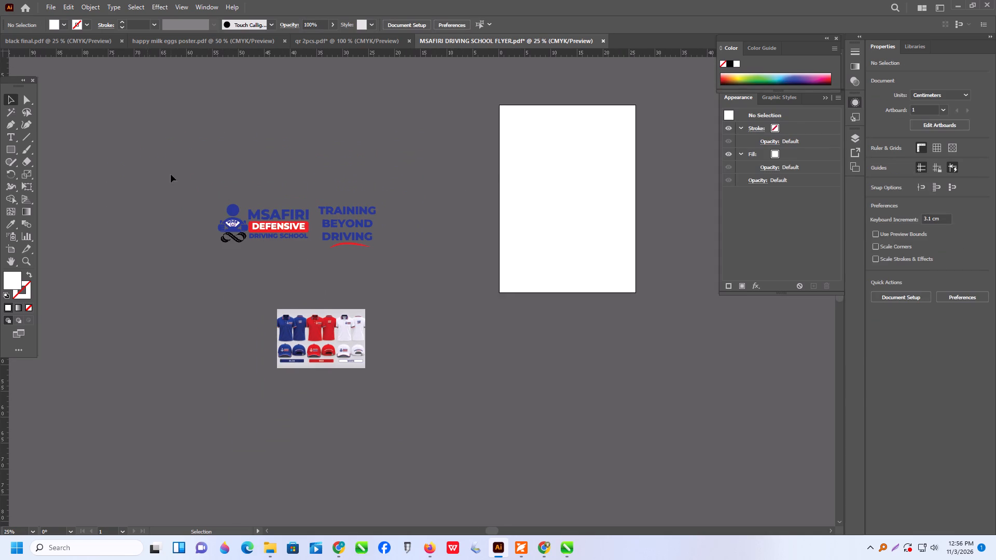
left_click_drag(171, 175, 500, 287)
left_click_drag(355, 235, 608, 175)
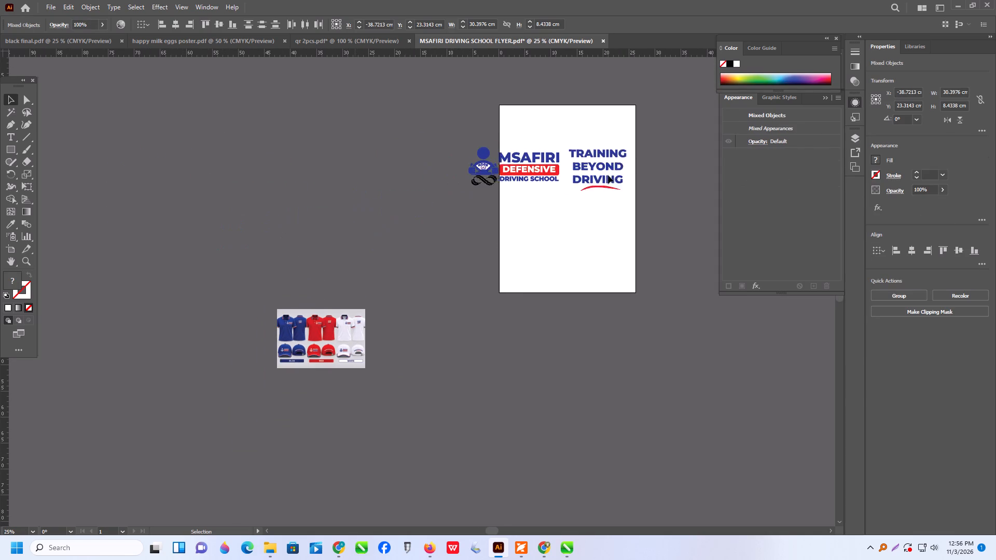
left_click_drag(608, 175, 422, 141)
Duplicate the logo and slogan straight down twice, spacing the three rows about 10.2 cm apart.
left_click_drag(413, 144, 413, 192, "alt")
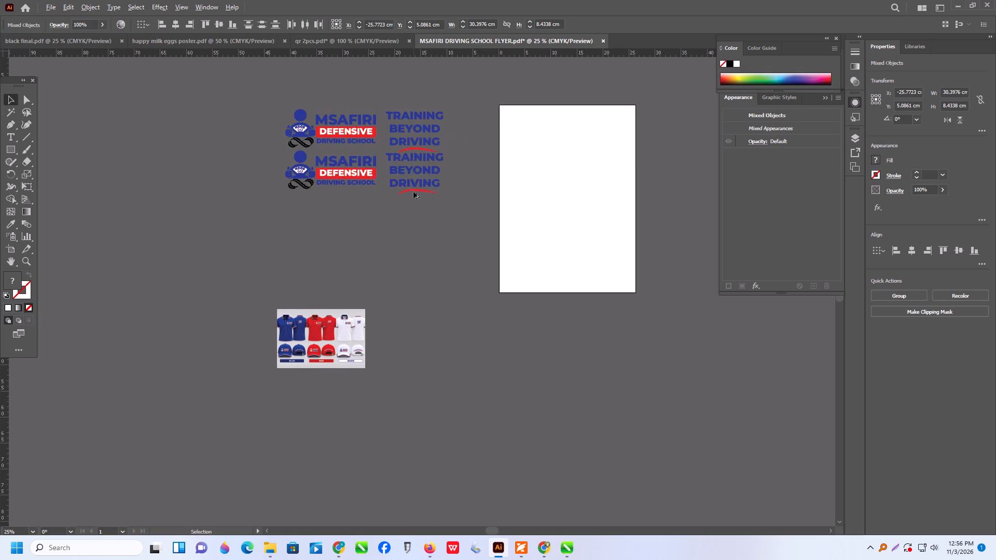
left_click_drag(413, 192, 411, 197, "alt")
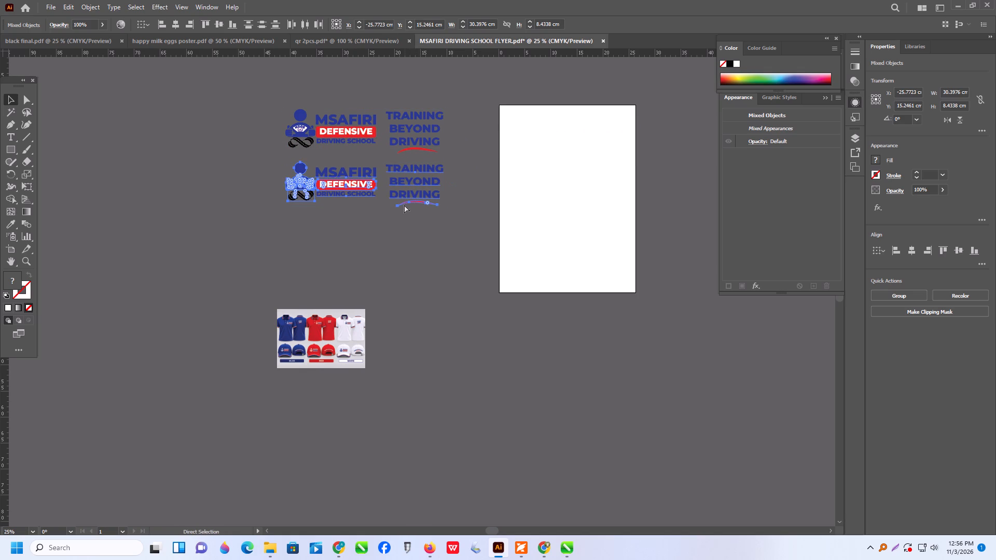
key("ctrl+d")
left_click(445, 292)
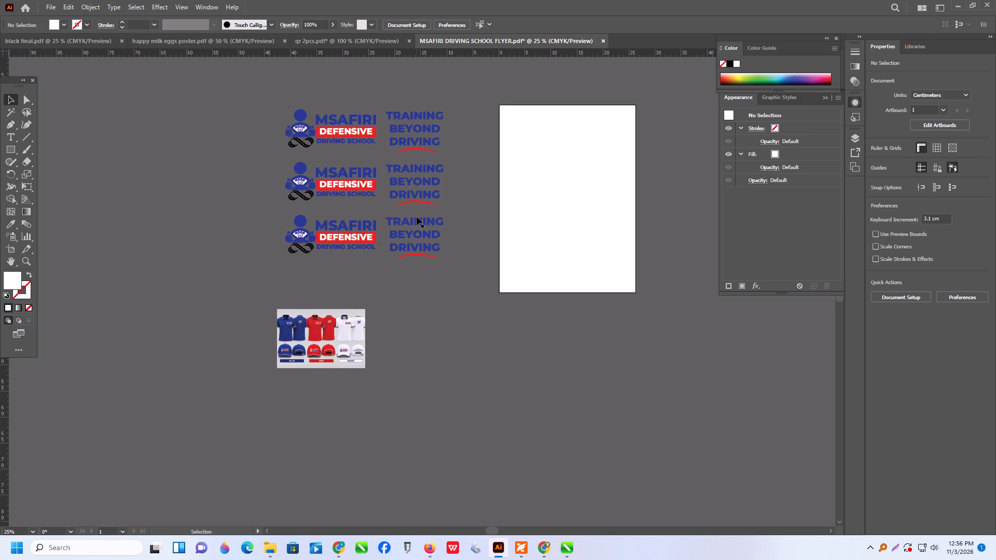
Ungroup the bottom row's logo into its icon and wordmark parts, checking the mockup for reference.
scroll(326, 173, "up", 1, "alt")
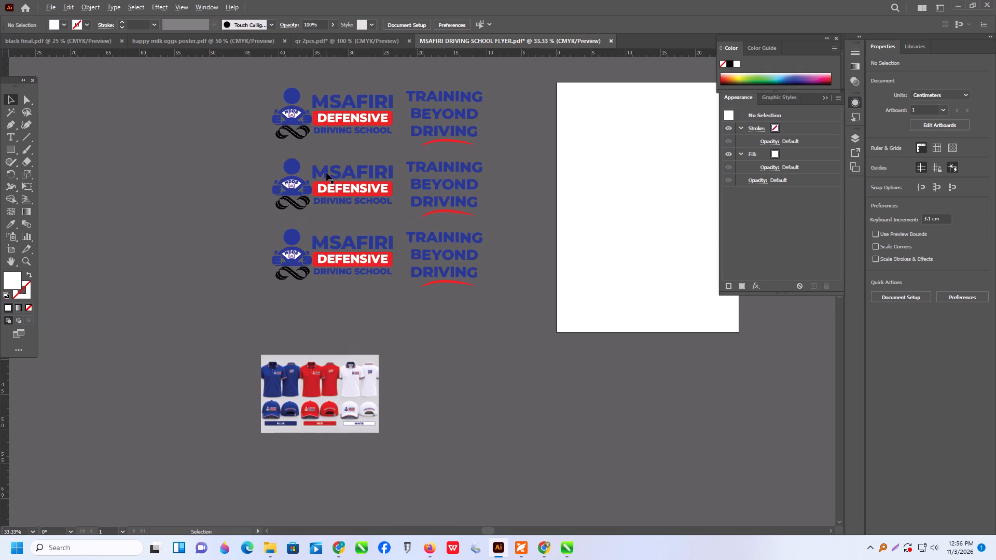
scroll(323, 389, "up", 4, "alt")
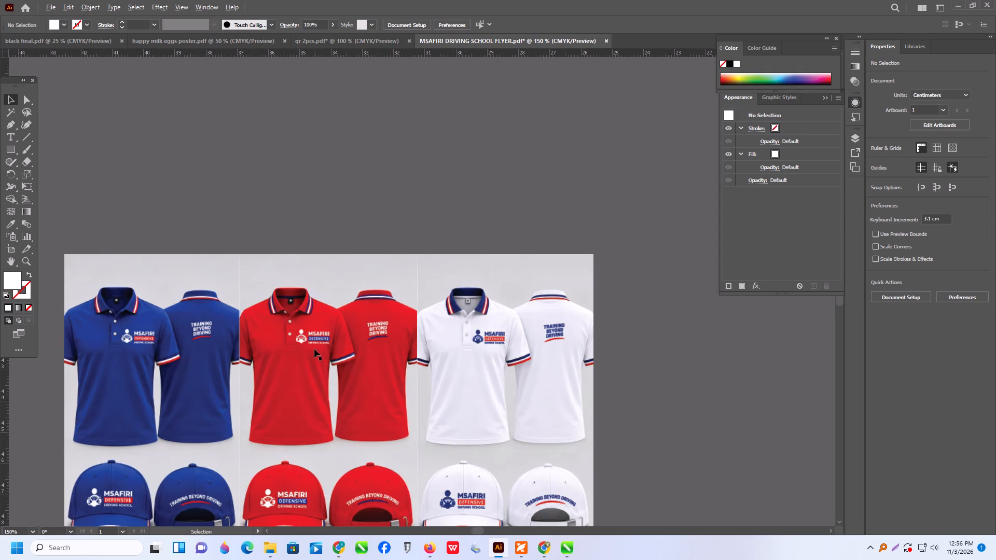
scroll(320, 339, "up", 2, "alt")
scroll(320, 339, "down", 3, "alt")
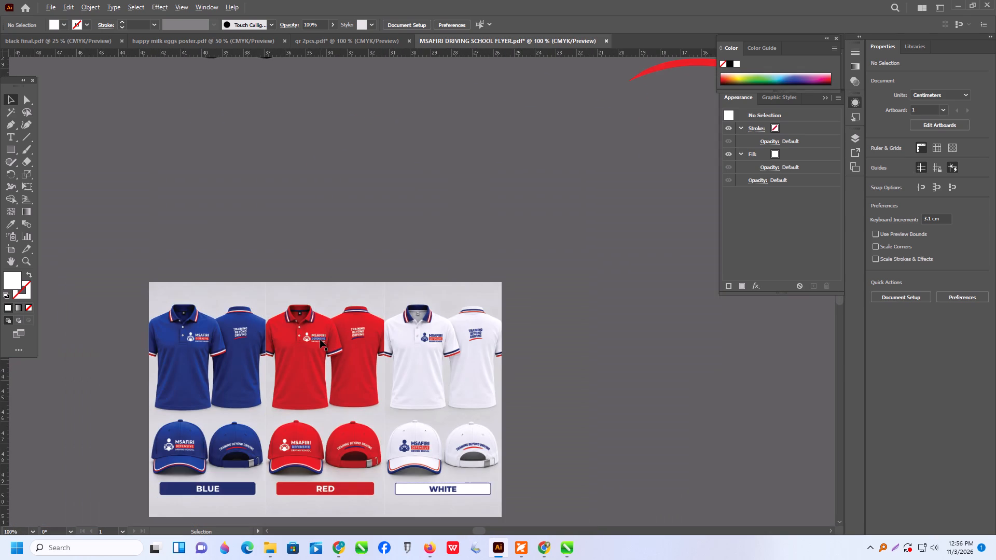
scroll(316, 340, "up", 10)
left_click(359, 155)
right_click(359, 155)
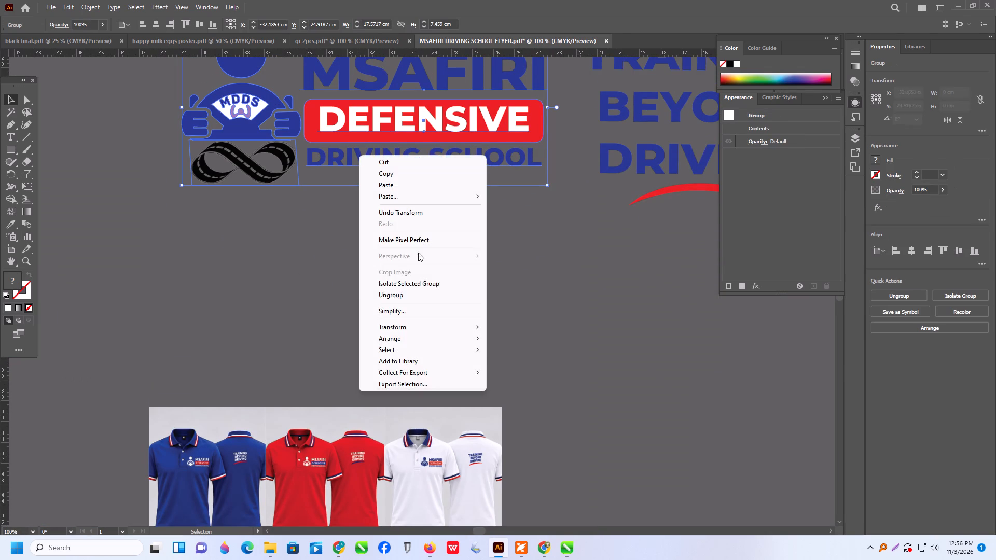
left_click(398, 295)
left_click(396, 291)
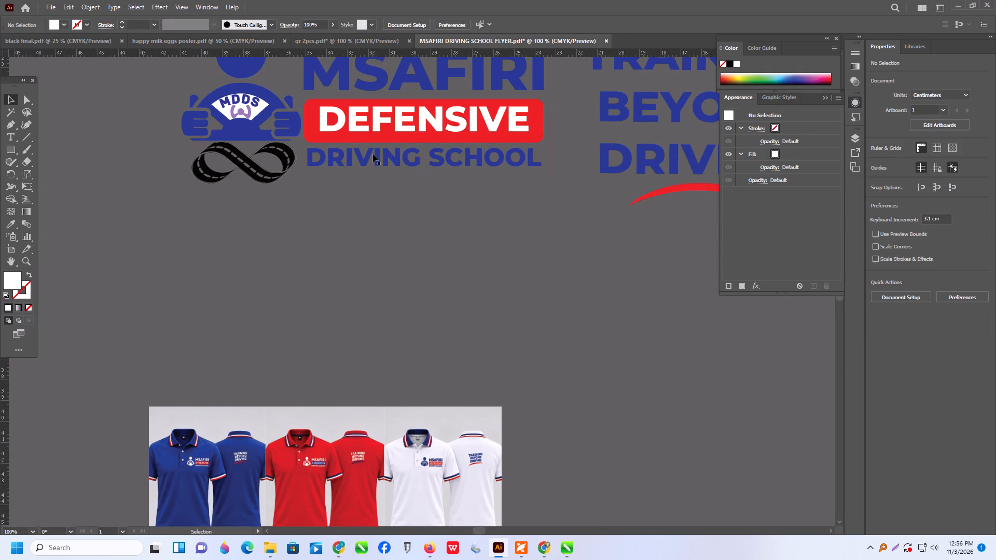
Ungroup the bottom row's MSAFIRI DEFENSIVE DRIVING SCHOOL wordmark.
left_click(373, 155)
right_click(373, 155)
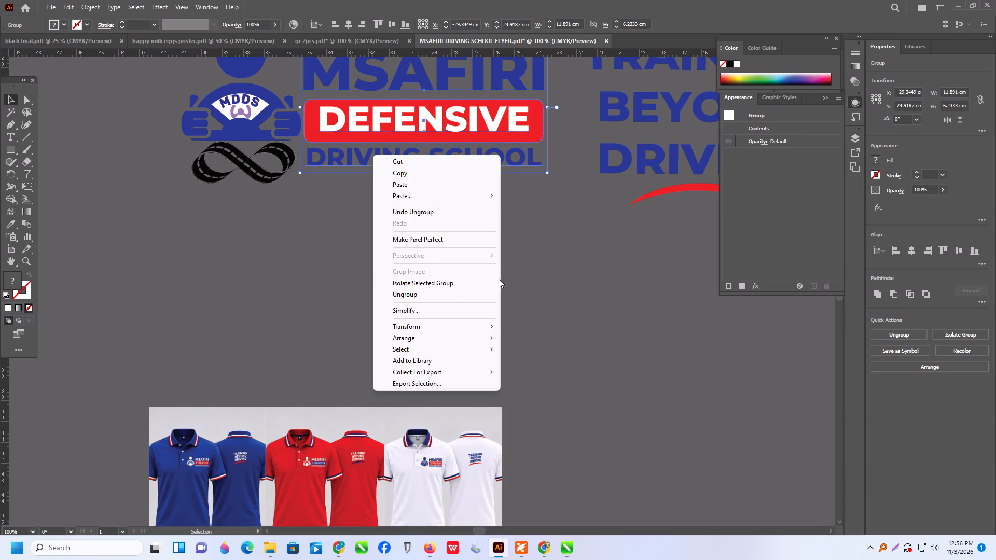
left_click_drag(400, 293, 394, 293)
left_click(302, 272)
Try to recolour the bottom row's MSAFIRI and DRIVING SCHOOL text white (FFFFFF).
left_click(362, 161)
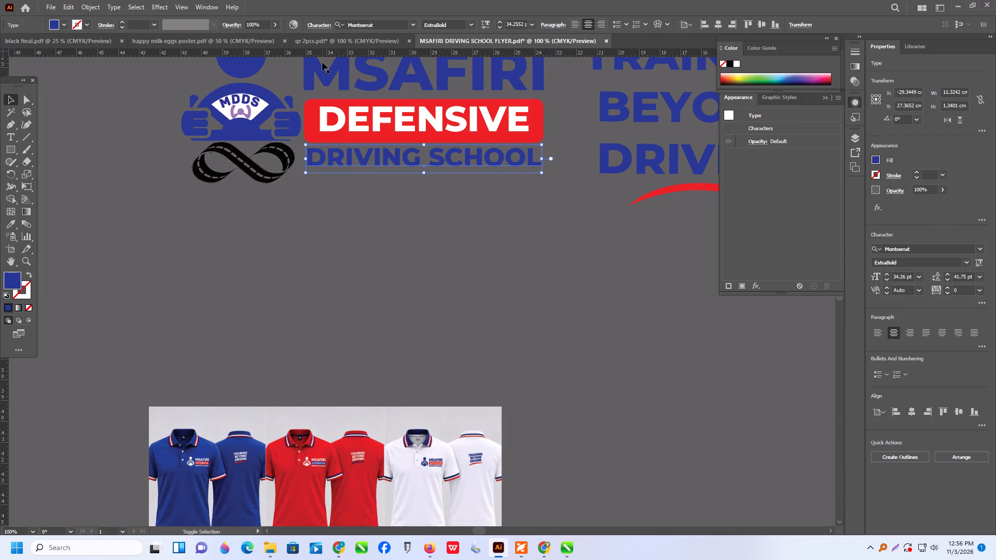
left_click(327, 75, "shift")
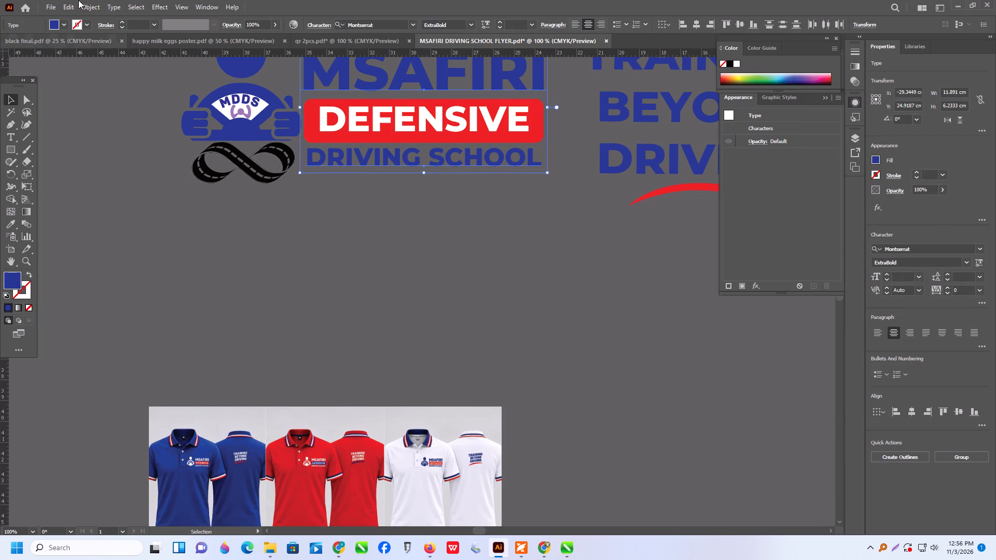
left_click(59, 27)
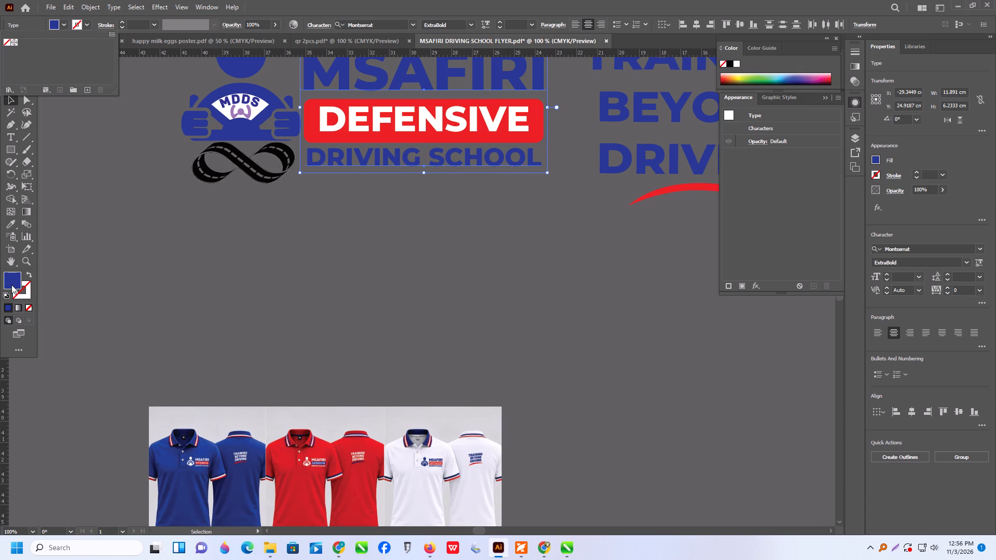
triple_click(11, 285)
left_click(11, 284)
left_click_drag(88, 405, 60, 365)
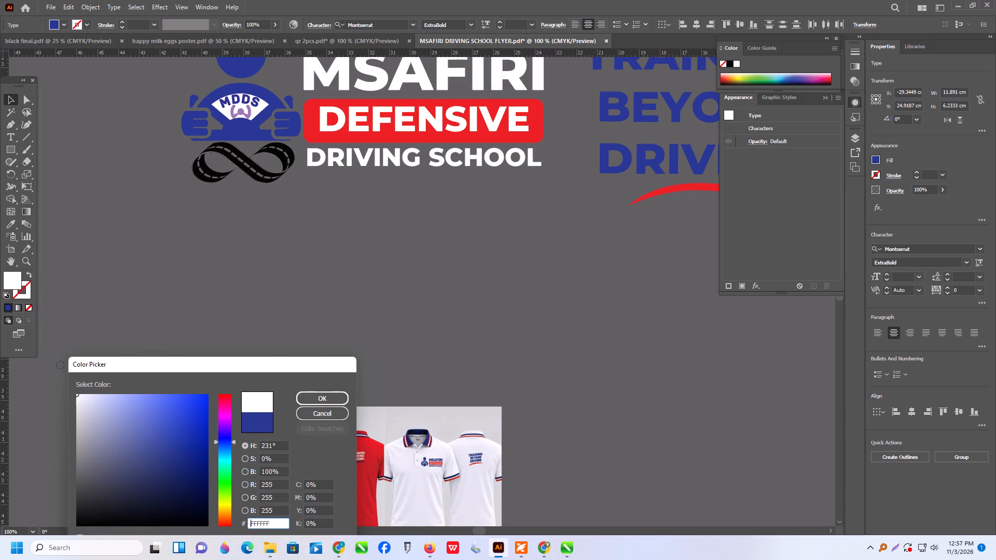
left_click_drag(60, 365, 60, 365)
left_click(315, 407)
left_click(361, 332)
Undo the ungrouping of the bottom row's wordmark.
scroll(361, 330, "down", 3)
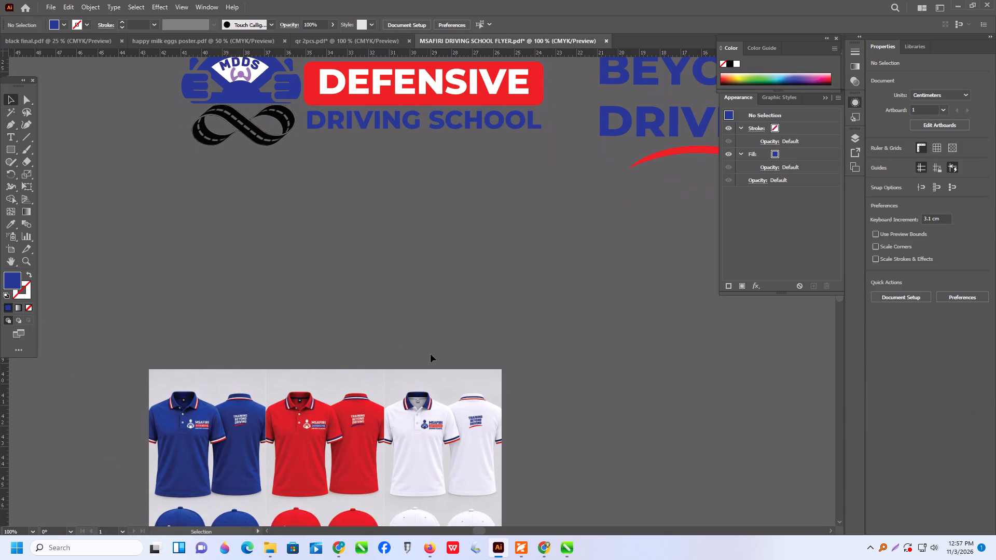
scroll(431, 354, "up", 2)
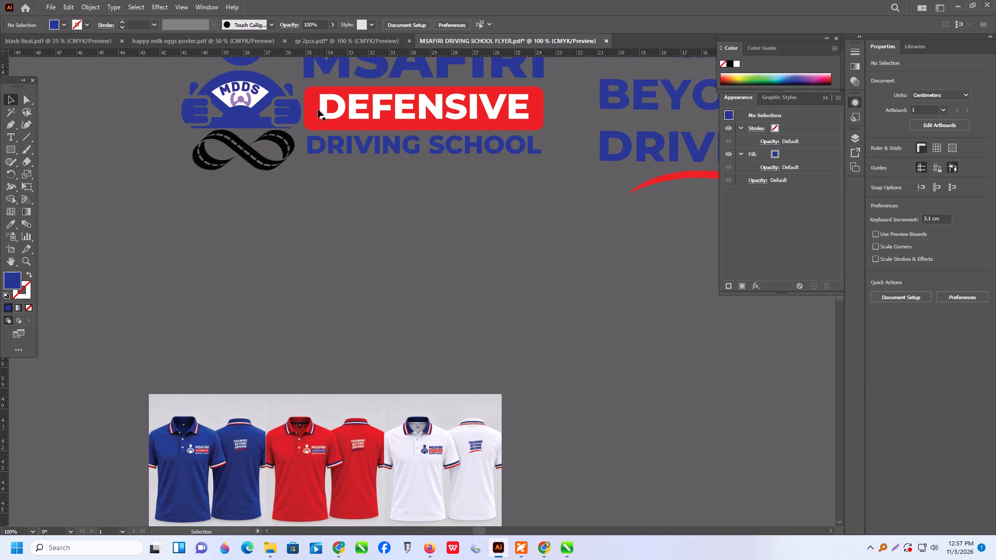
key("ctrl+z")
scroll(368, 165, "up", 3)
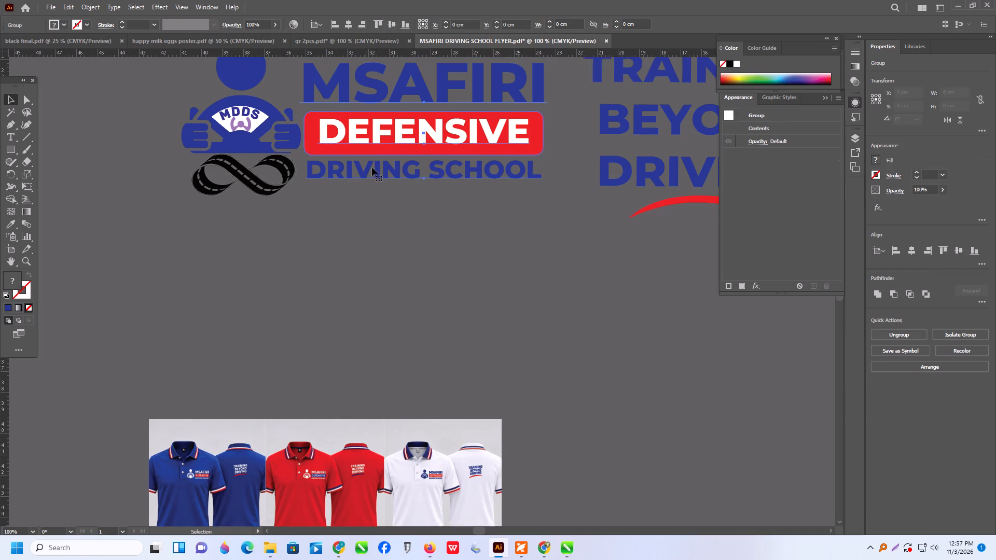
Ungroup the bottom row's wordmark into separate text lines and banner.
left_click(392, 317)
left_click(372, 180)
right_click(372, 180)
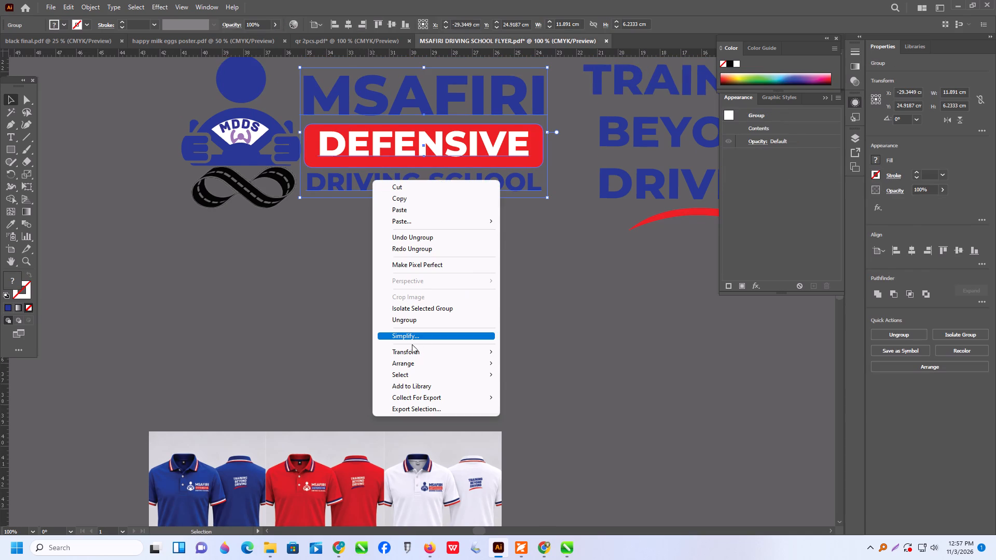
left_click(411, 322)
left_click(425, 302)
Recolour the bottom row's MSAFIRI and DRIVING SCHOOL text white.
left_click(414, 191)
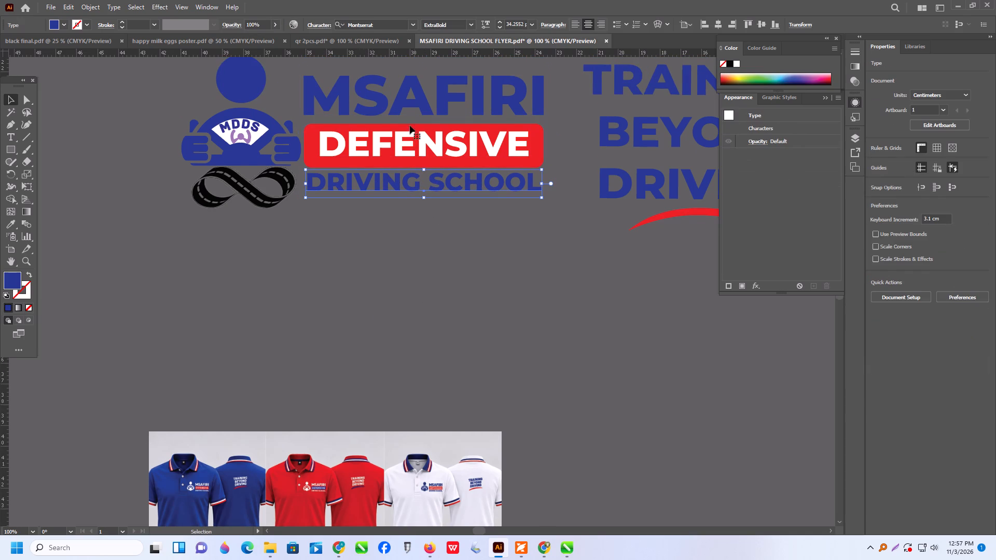
left_click(409, 104, "shift")
left_click(737, 62)
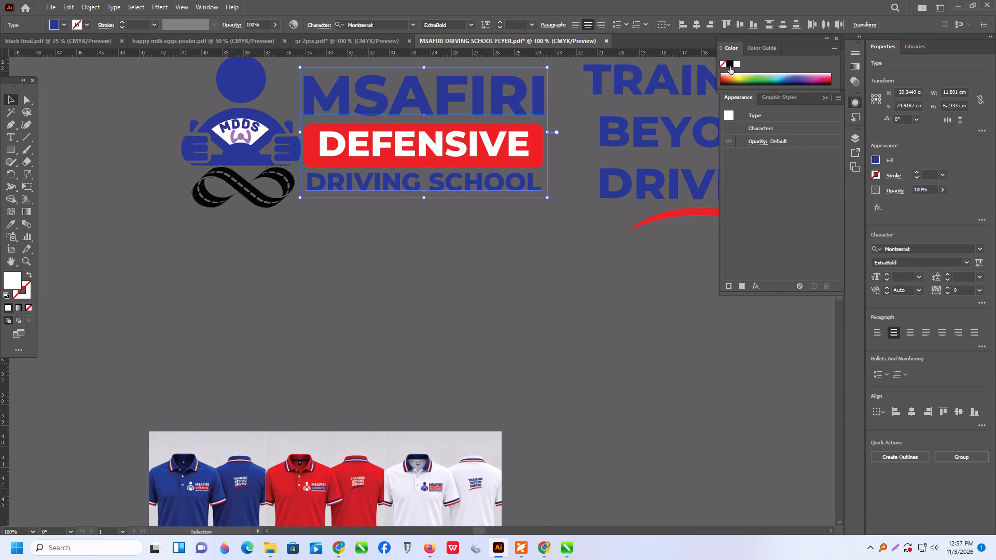
Recolour the bottom row's DEFENSIVE banner blue by sampling the driver figure's blue with the Eyedropper.
left_click(565, 278)
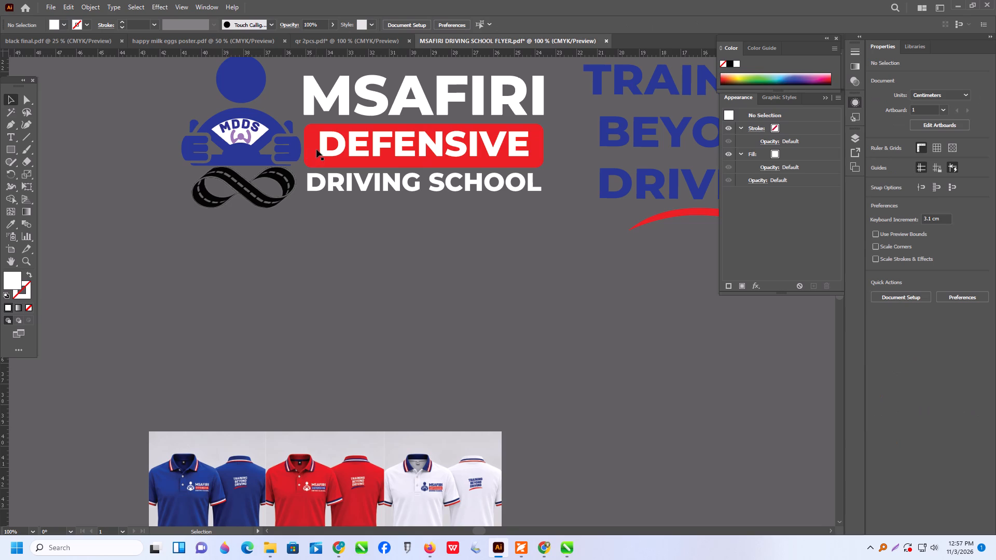
left_click(316, 149)
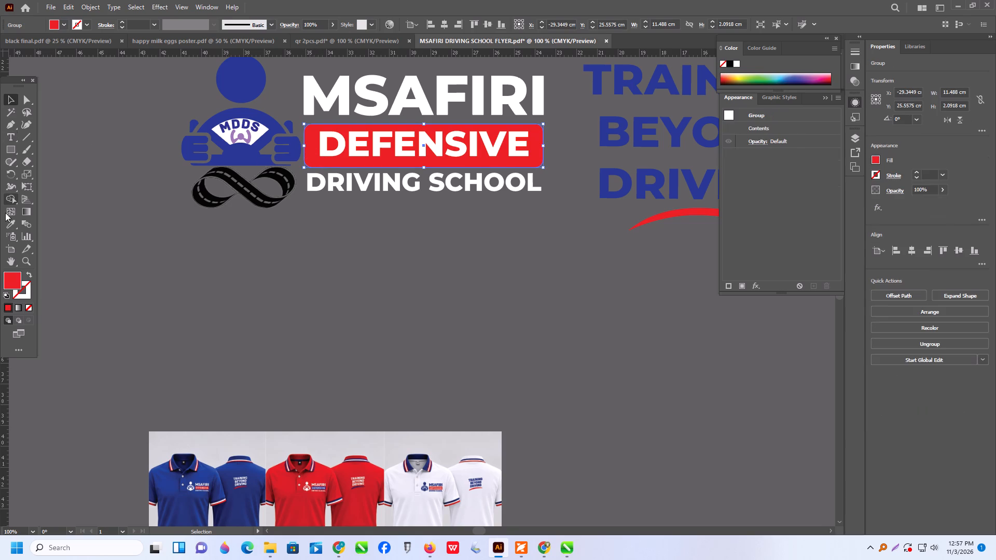
left_click(9, 221)
left_click(238, 153)
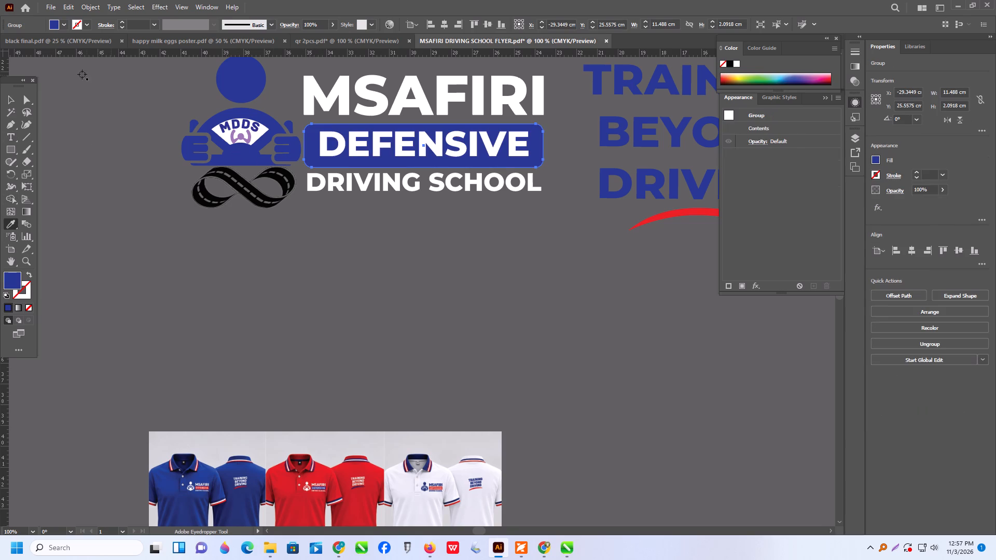
left_click(12, 96)
left_click_drag(374, 303, 371, 298)
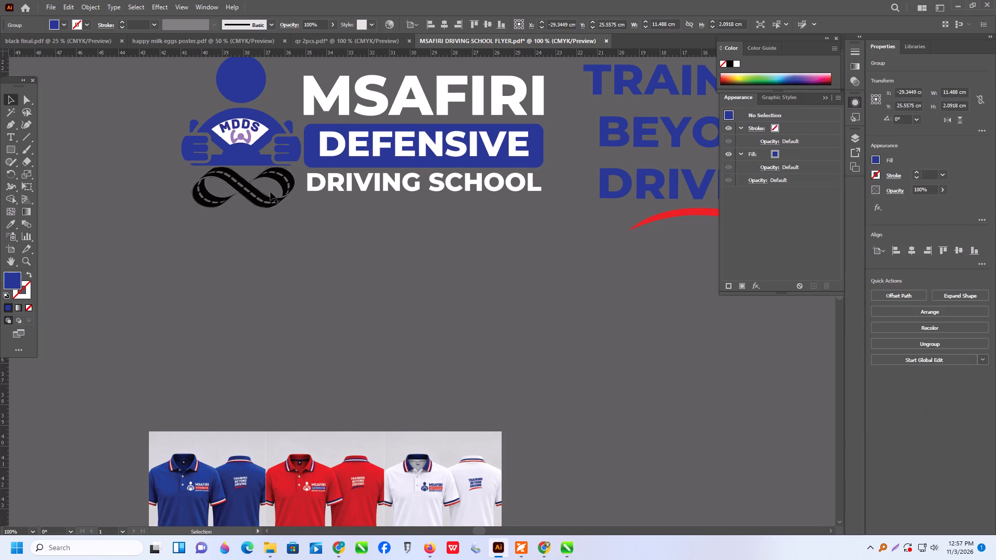
Ungroup the bottom row's driver and road emblem into separate parts.
scroll(265, 188, "down", 1)
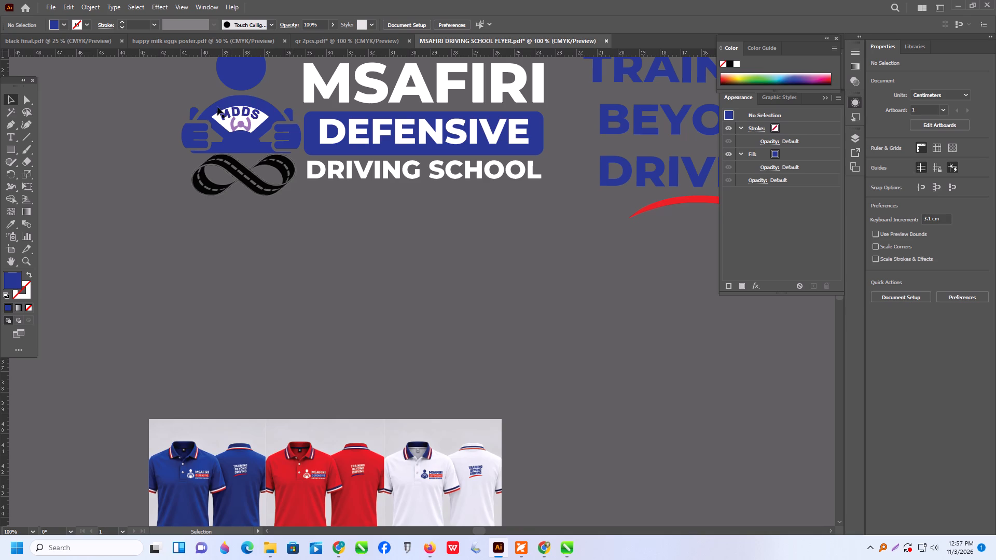
left_click(239, 152)
right_click(238, 151)
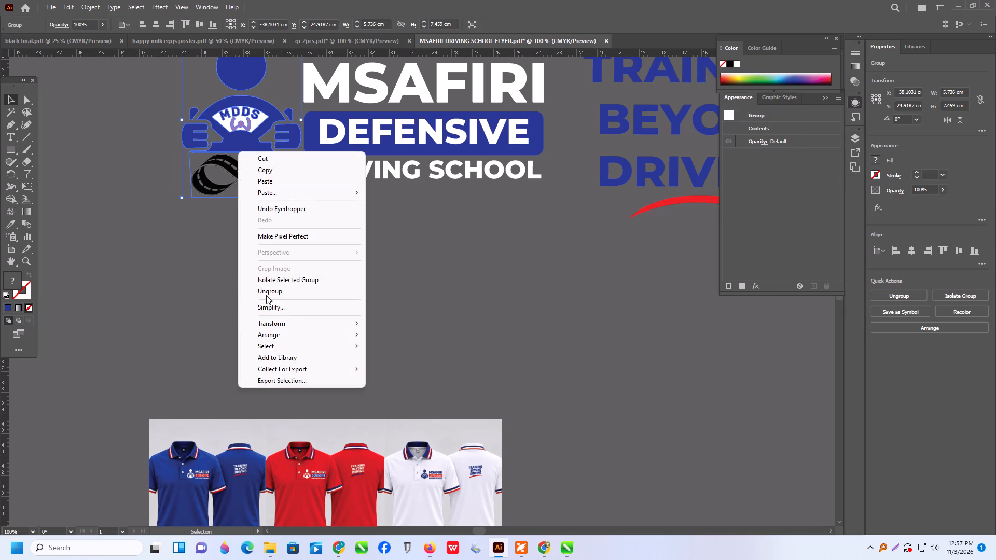
left_click(266, 295)
left_click(310, 278)
Cut the white fan-shaped panel out of the bottom emblem's blue steering wheel body using Minus Front.
left_click(242, 149)
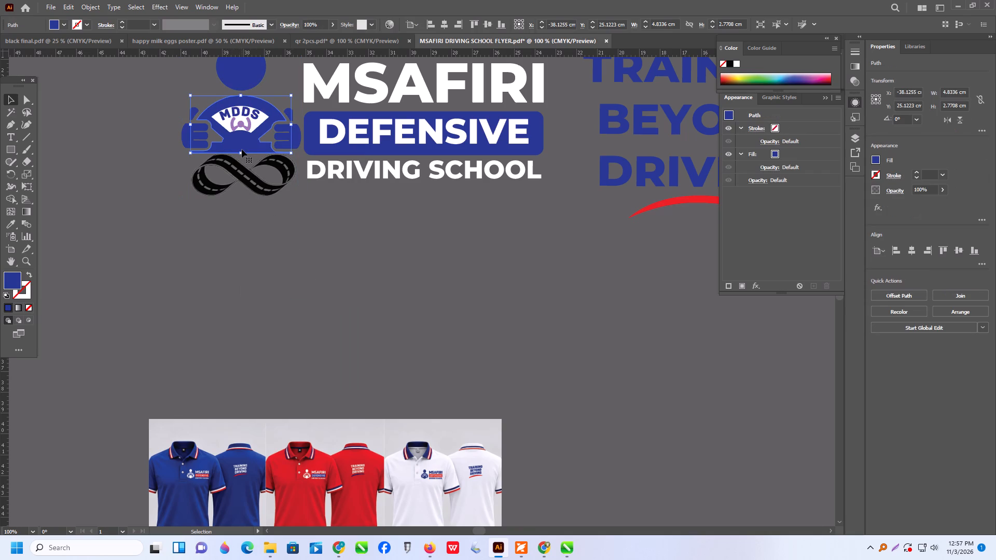
left_click_drag(259, 125, 239, 167)
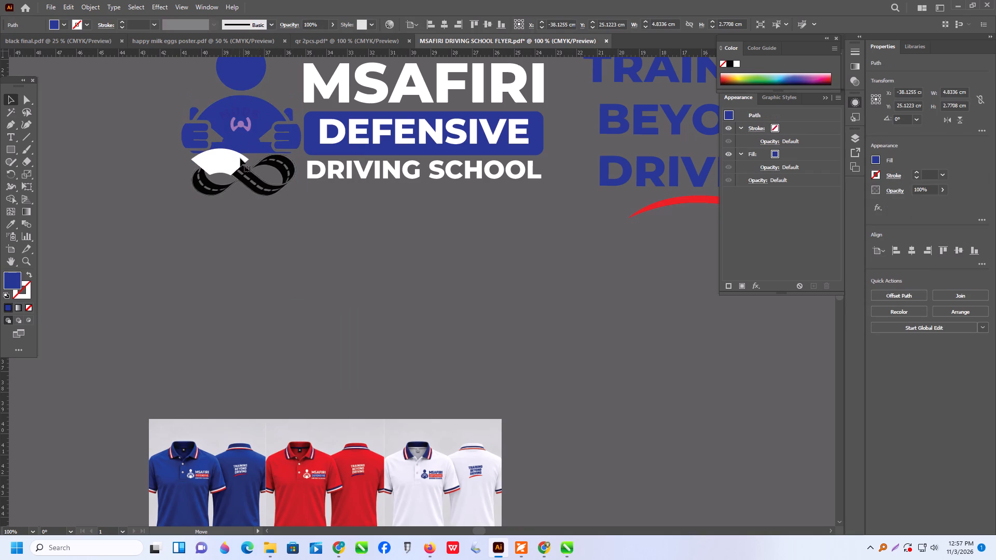
key("ctrl+z")
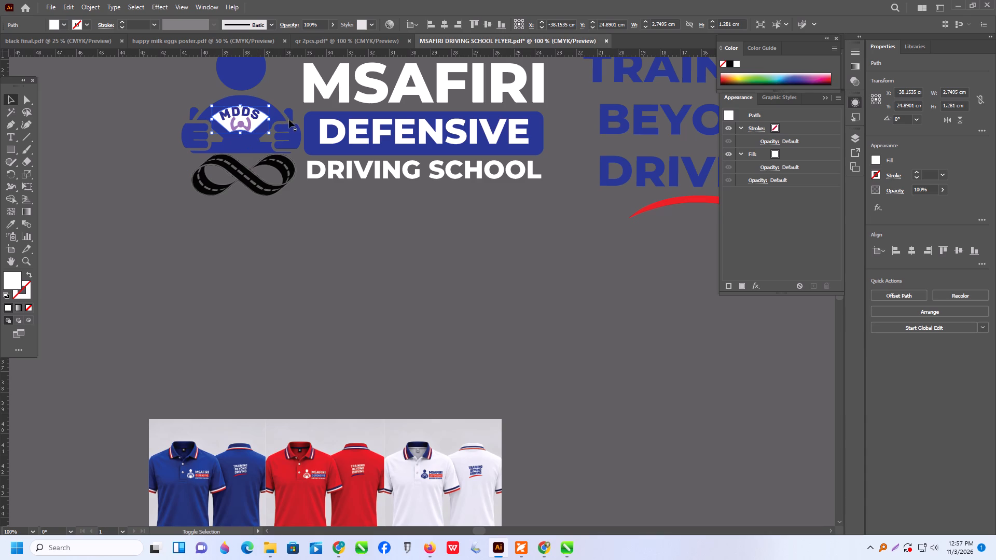
left_click(242, 146, "shift")
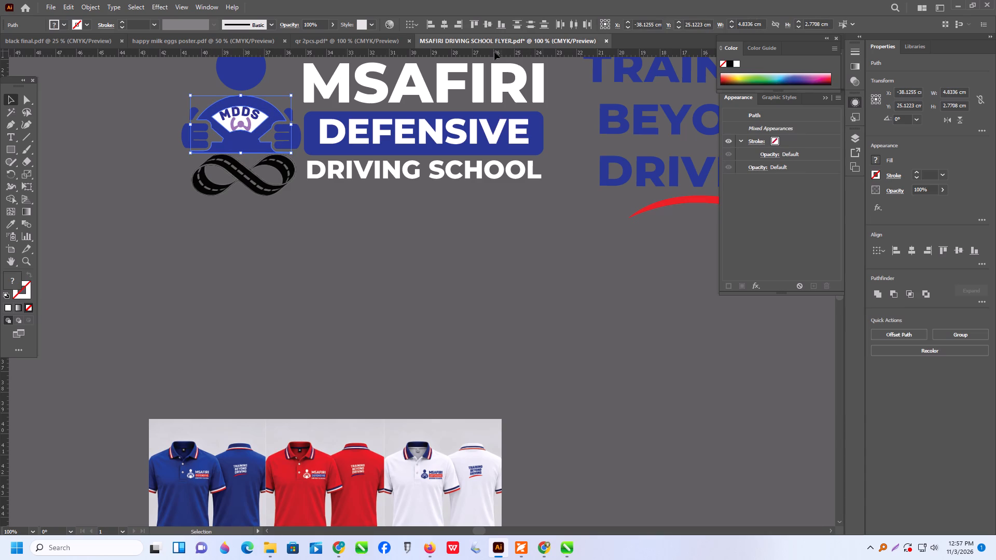
left_click(896, 296)
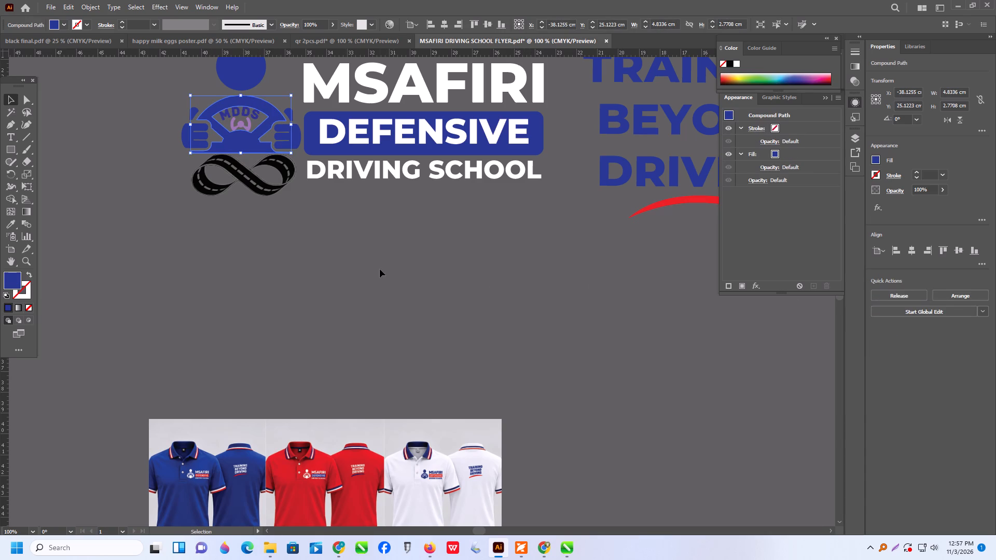
left_click(380, 269)
Recolour the bottom emblem's steering wheel body white by sampling the MSAFIRI text with the Eyedropper.
left_click(228, 147)
left_click(61, 24)
left_click(9, 223)
left_click(11, 223)
left_click(322, 86)
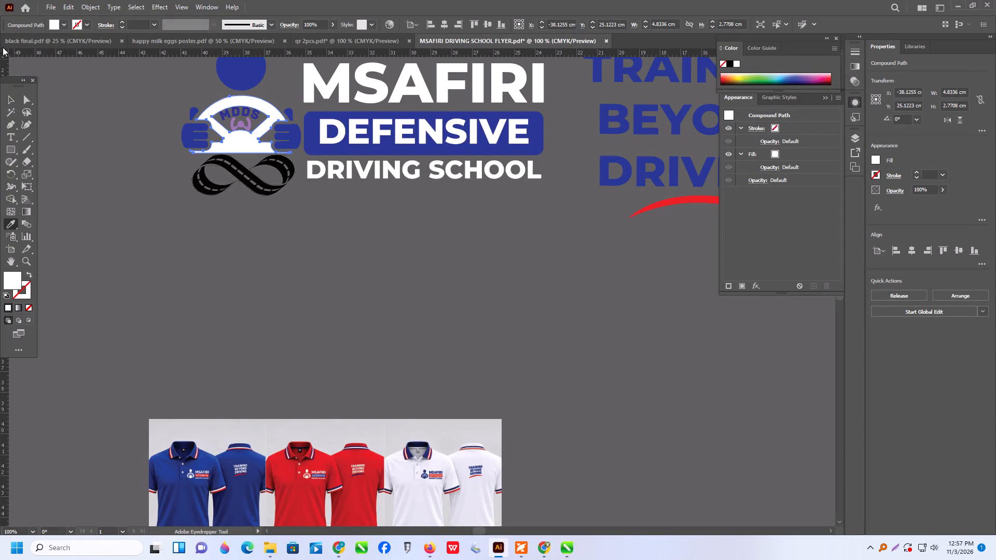
left_click(13, 102)
left_click(135, 160)
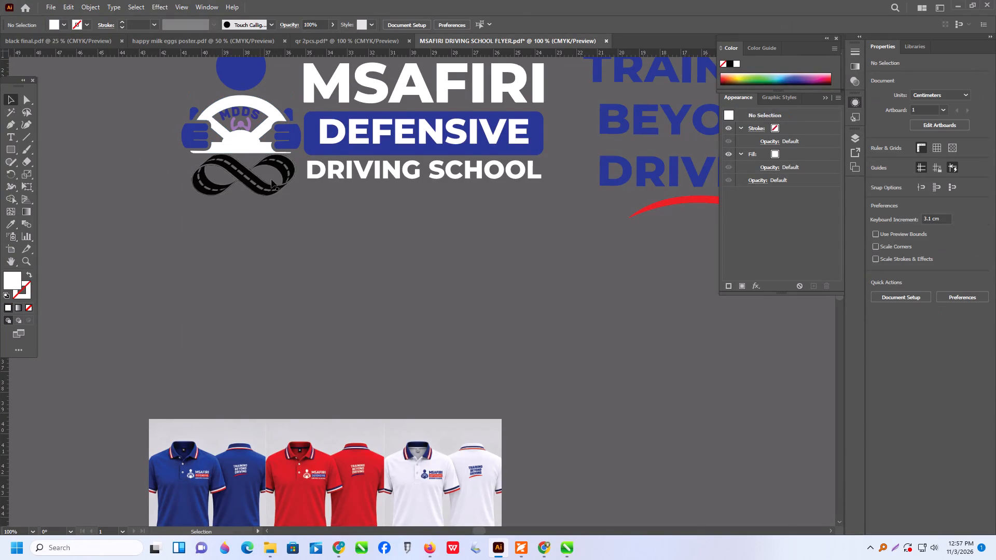
Recolour the bottom emblem's MDDS lettering and small purple wheel icon white, sampled from the steering wheel body.
scroll(273, 128, "up", 1, "alt")
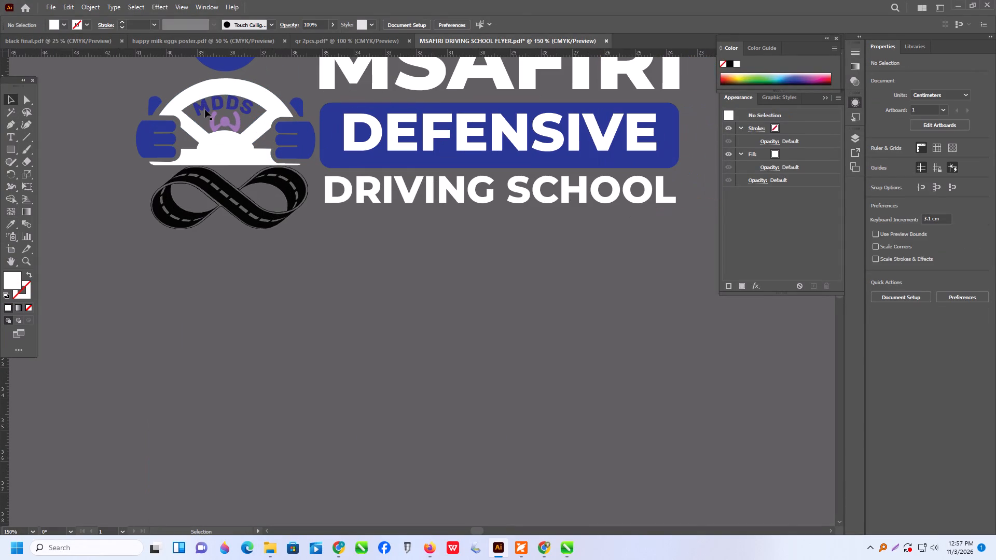
left_click(205, 109)
left_click(218, 126, "shift")
scroll(288, 142, "down", 3, "alt")
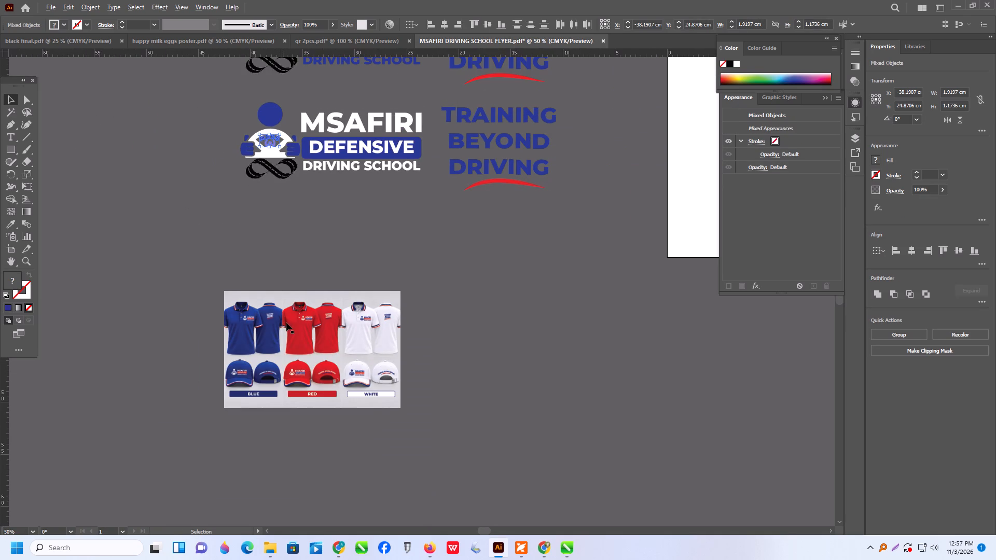
scroll(286, 323, "up", 1, "alt")
left_click_drag(10, 222, 16, 222)
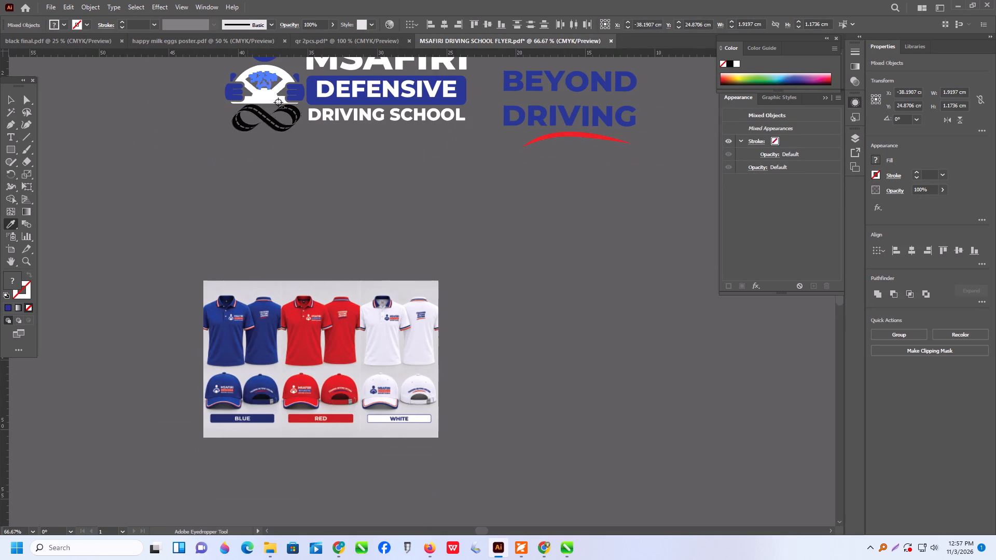
left_click(262, 93)
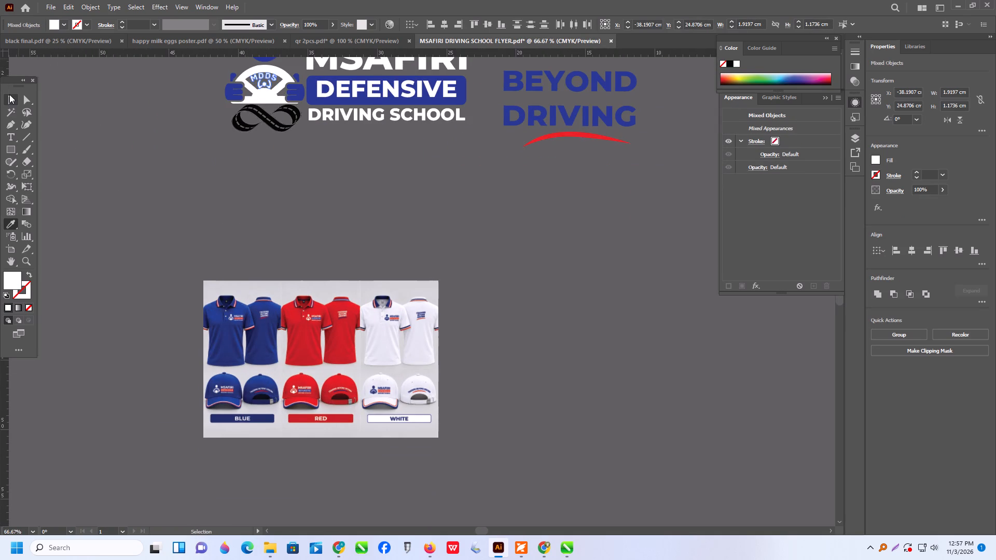
left_click(10, 94)
left_click(140, 131)
Recolour both hands of the bottom row's driver emblem white, sampled from the steering wheel body.
left_click(237, 92)
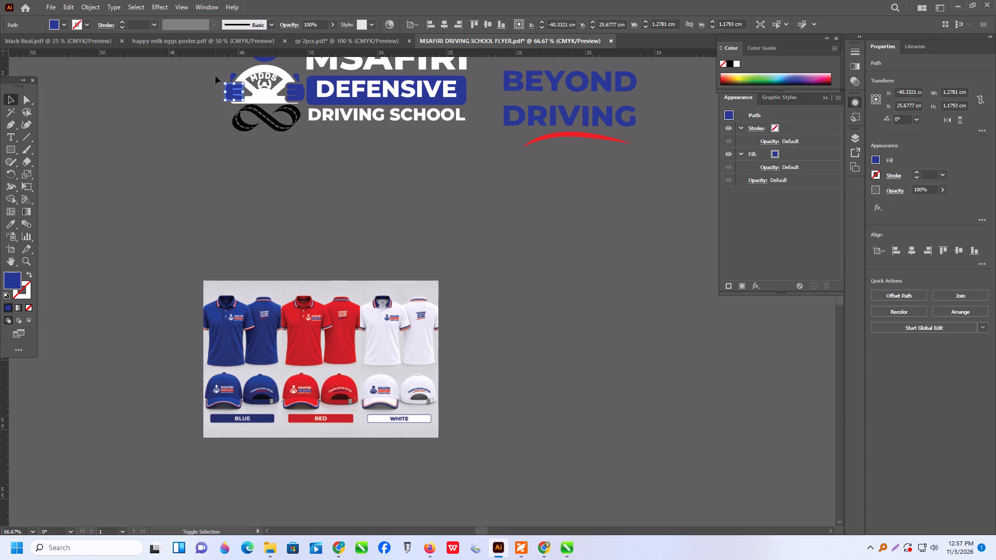
left_click_drag(215, 76, 300, 93, "shift")
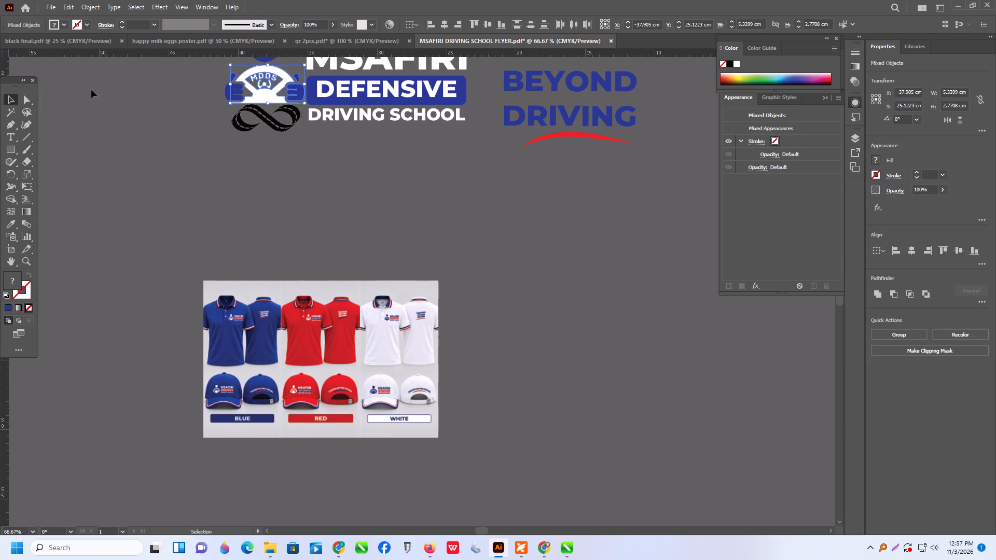
left_click_drag(10, 224, 16, 223)
left_click(272, 96)
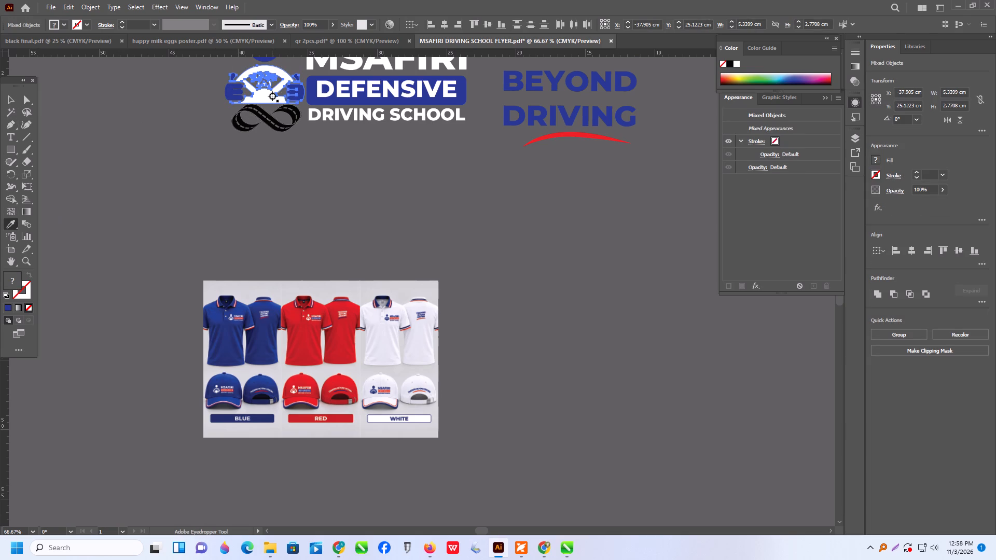
left_click(15, 99)
left_click(154, 104)
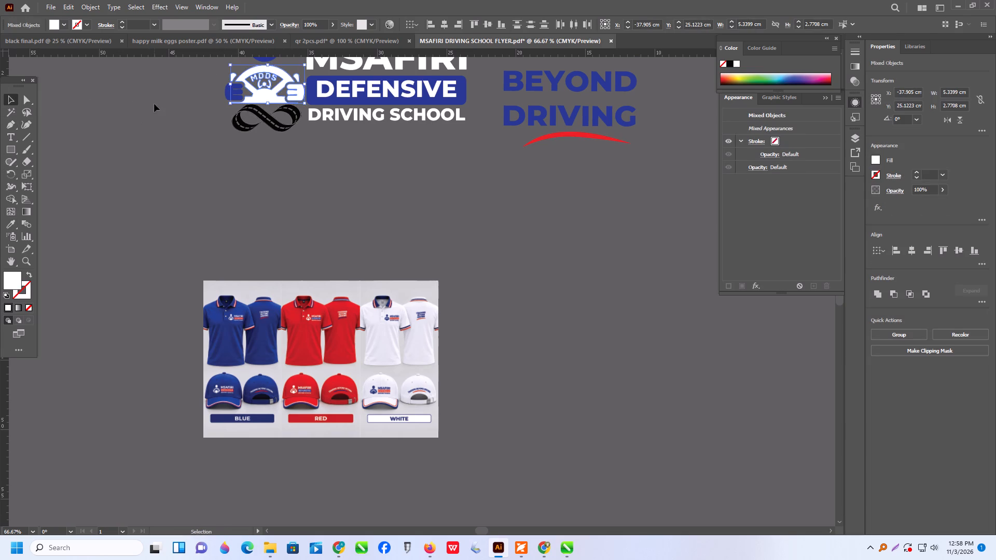
left_click(237, 92)
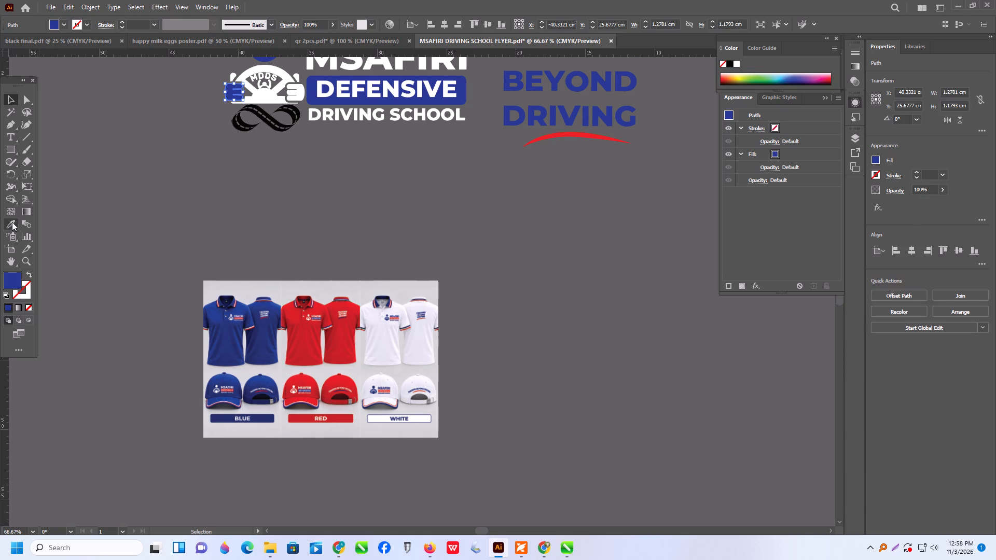
left_click(12, 222)
left_click(272, 98)
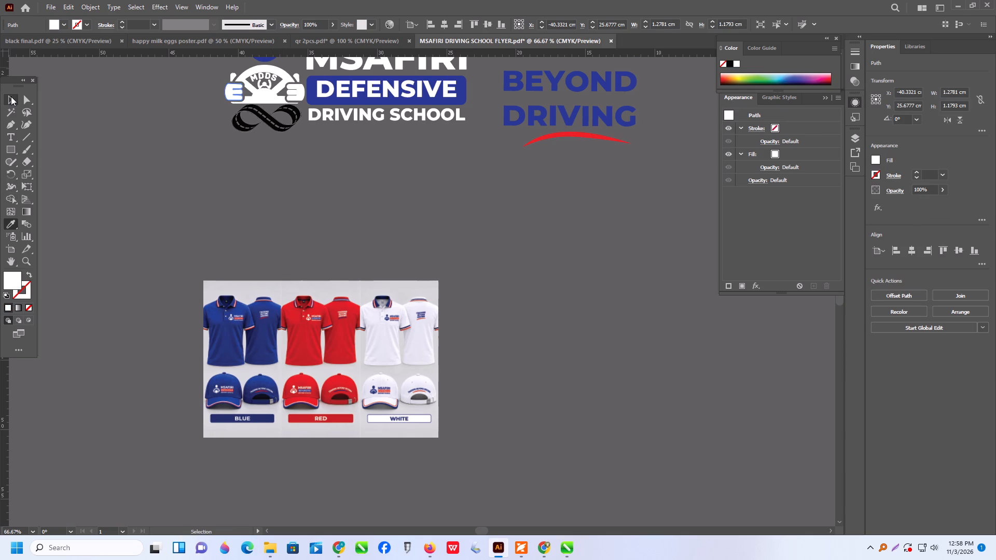
left_click(11, 96)
Recolour the head circle of the bottom row's driver emblem white, sampled from the steering wheel body.
scroll(243, 137, "up", 4)
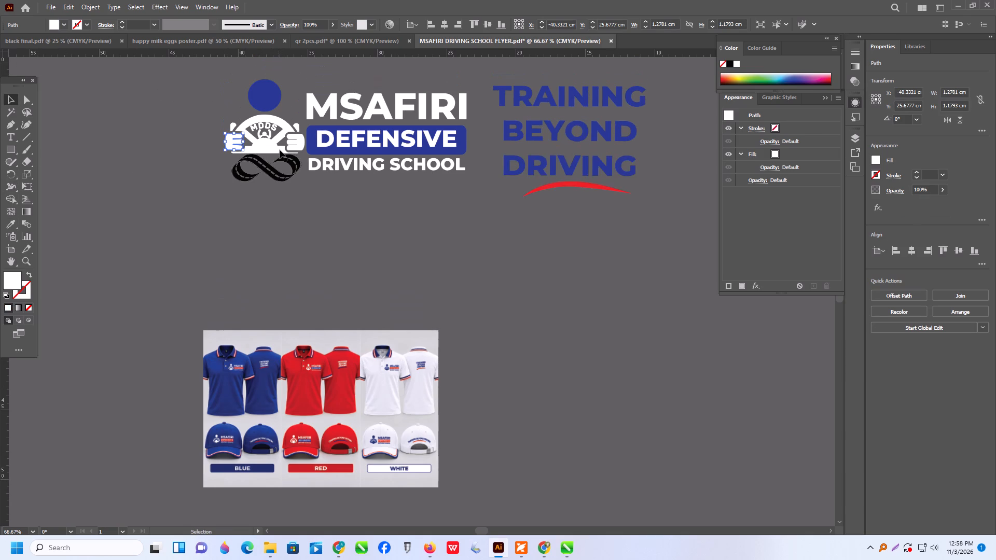
scroll(480, 198, "up", 14)
left_click(261, 276)
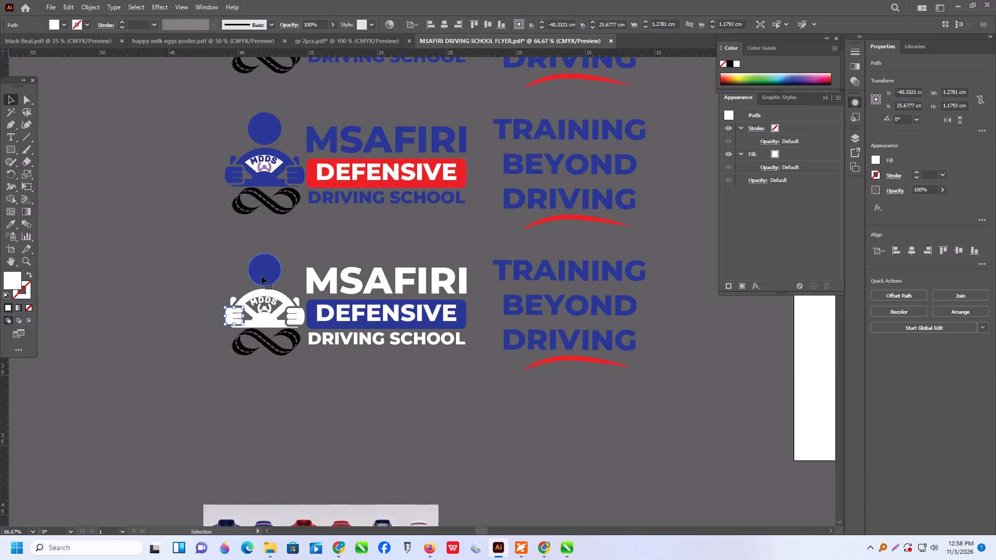
left_click(10, 223)
left_click(271, 123)
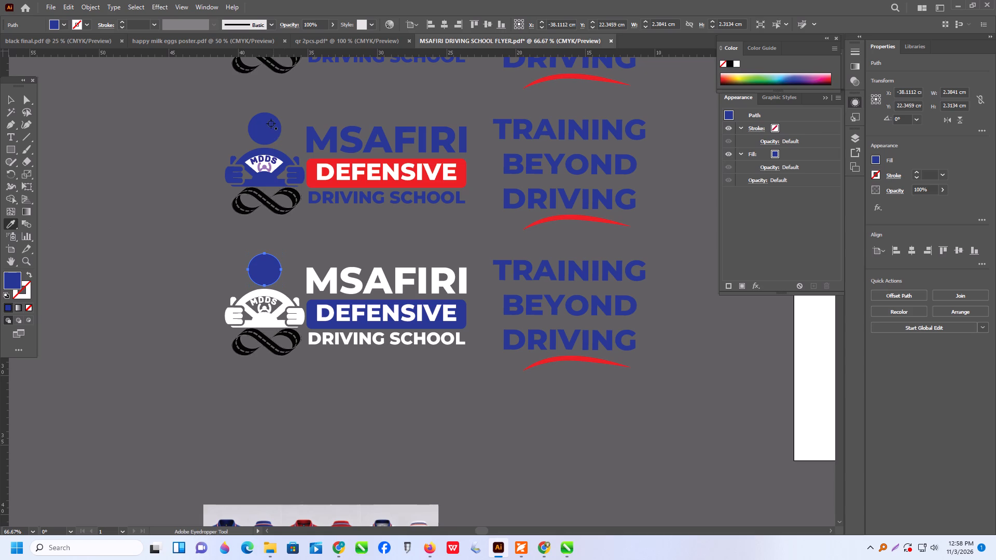
left_click(268, 295)
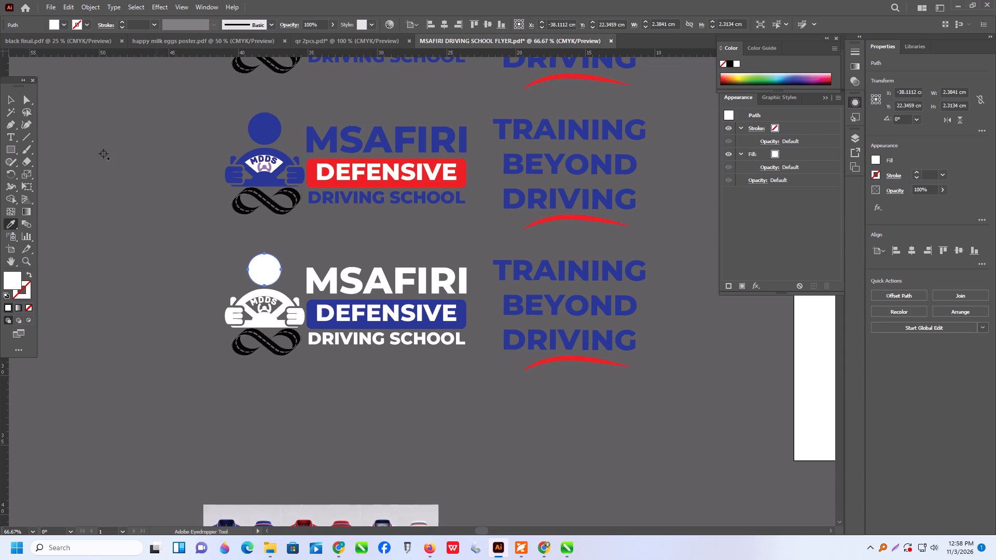
left_click(10, 95)
Compare the recoloured bottom logo with the logo and slogan colours on the red polo in the mockup.
scroll(258, 131, "down", 10)
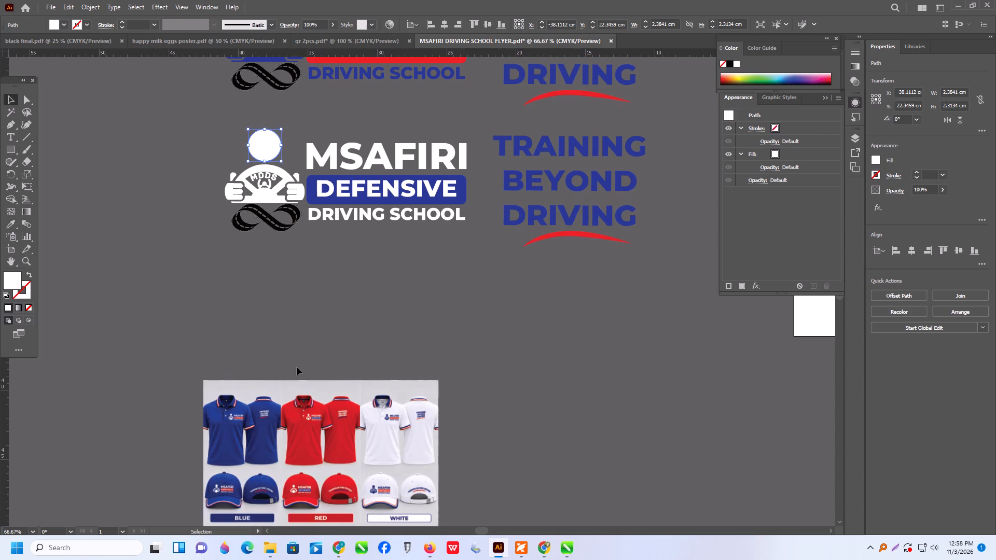
scroll(233, 426, "up", 3)
left_click(399, 358)
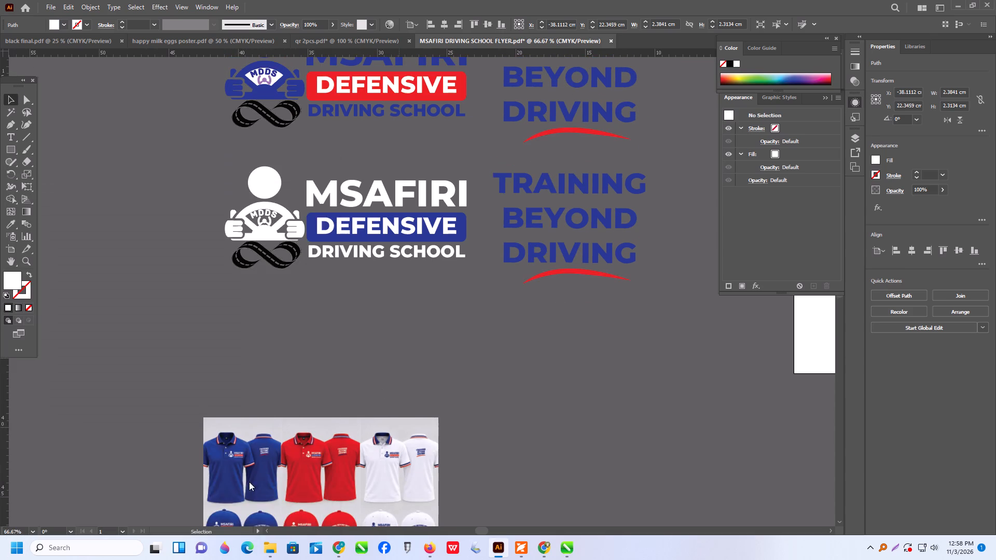
scroll(226, 479, "up", 3, "alt")
scroll(253, 400, "up", 6, "alt")
scroll(224, 428, "down", 9, "alt")
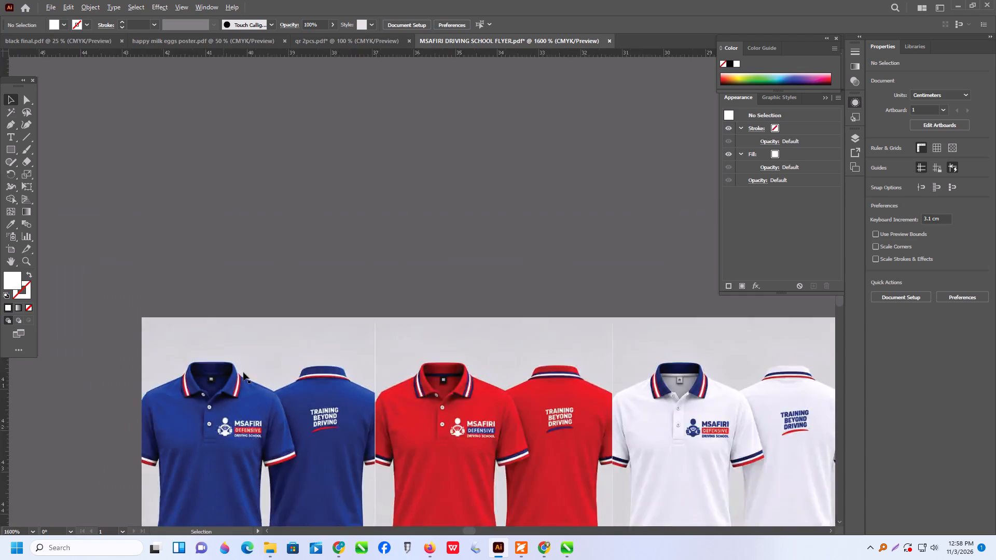
scroll(248, 145, "up", 10)
scroll(344, 159, "down", 4, "alt")
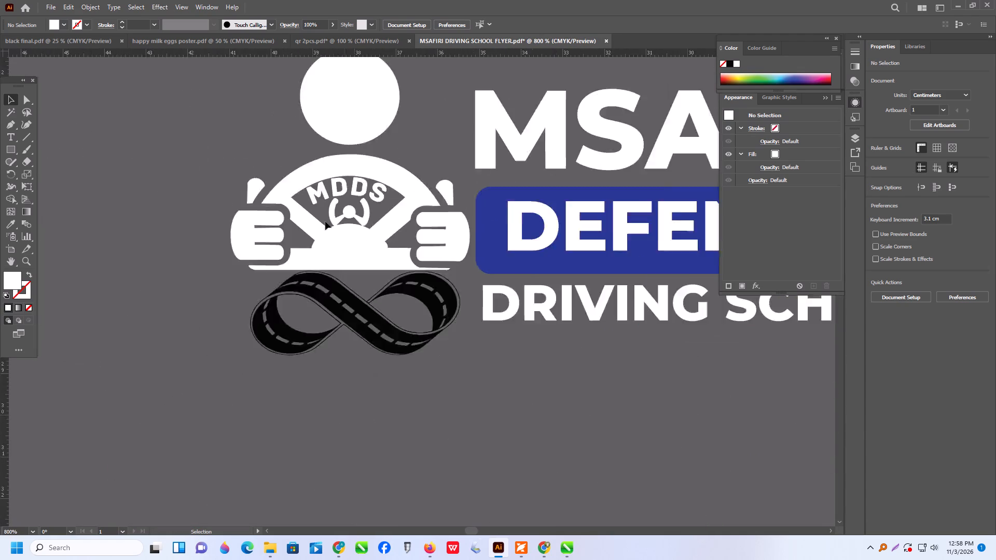
scroll(325, 221, "down", 5, "alt")
scroll(310, 274, "up", 2, "alt")
scroll(340, 438, "up", 2, "alt")
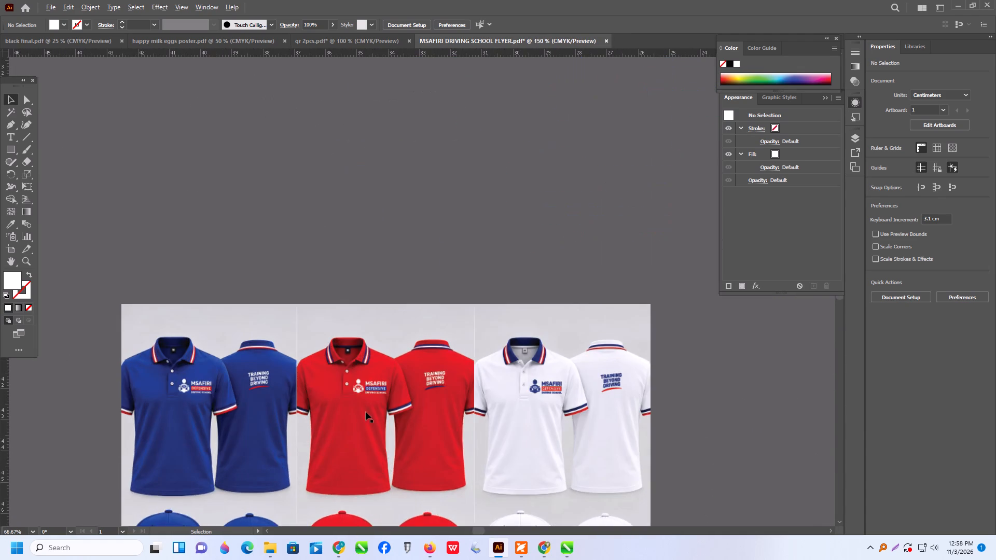
scroll(363, 401, "up", 2, "alt")
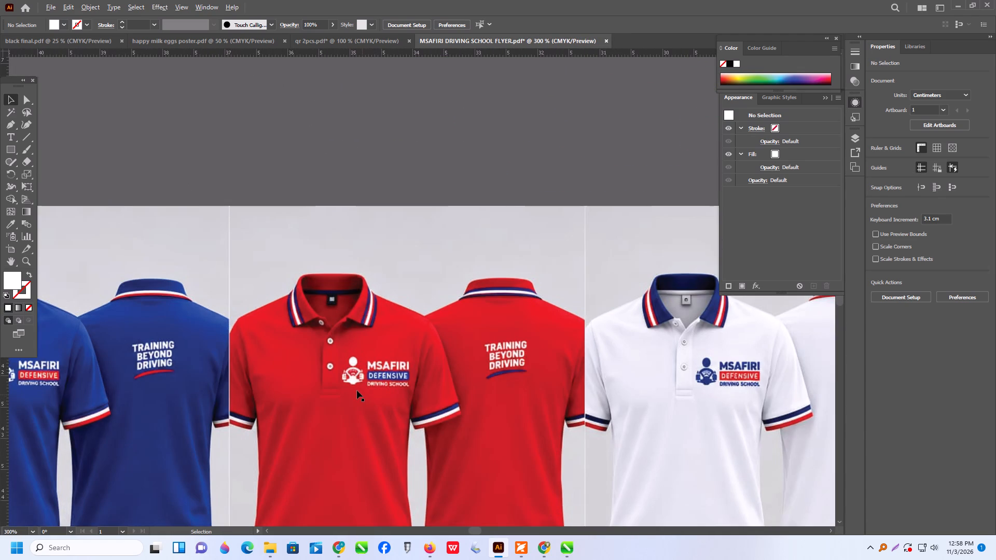
Release the clipping mask on the bottom emblem's black infinity road and delete its empty frame path.
scroll(356, 390, "down", 1, "alt")
scroll(342, 350, "down", 4, "alt")
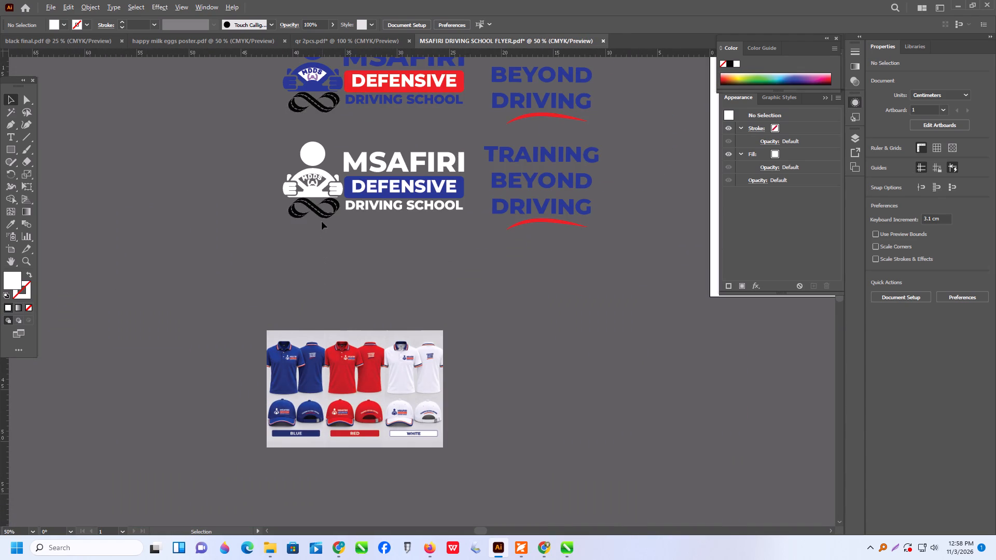
scroll(322, 216, "up", 2, "alt")
left_click(319, 220)
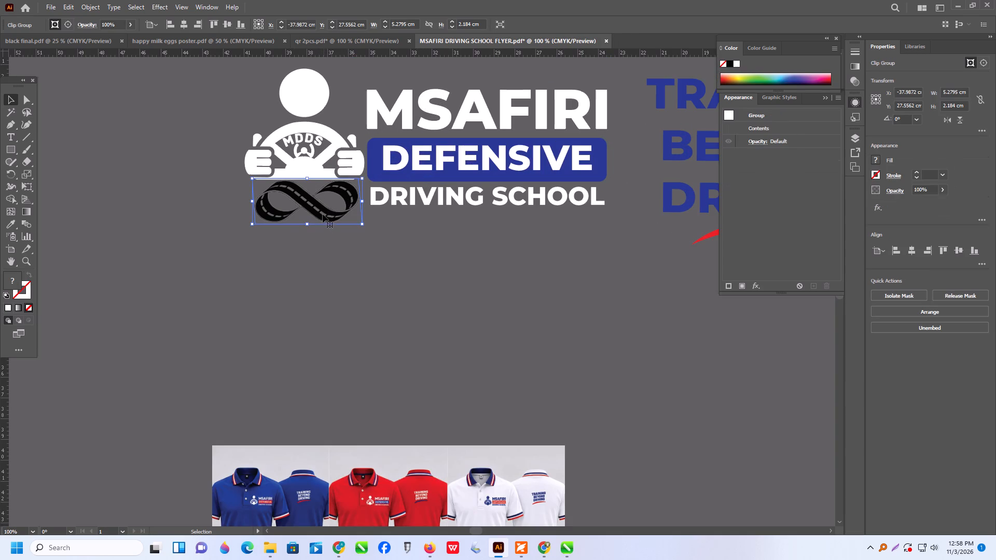
right_click(323, 214)
left_click(375, 352)
left_click(368, 320)
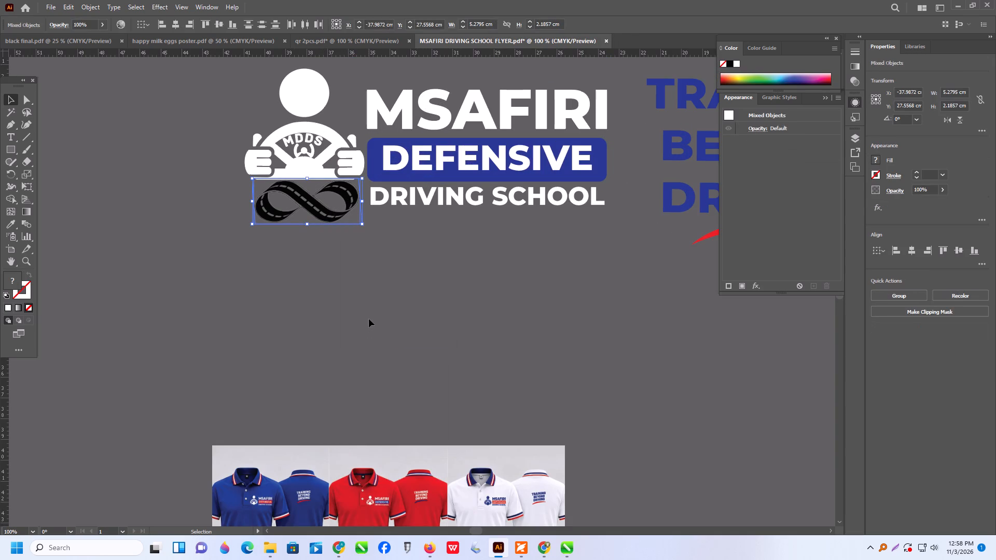
left_click_drag(339, 219, 335, 336)
left_click_drag(300, 197, 324, 257)
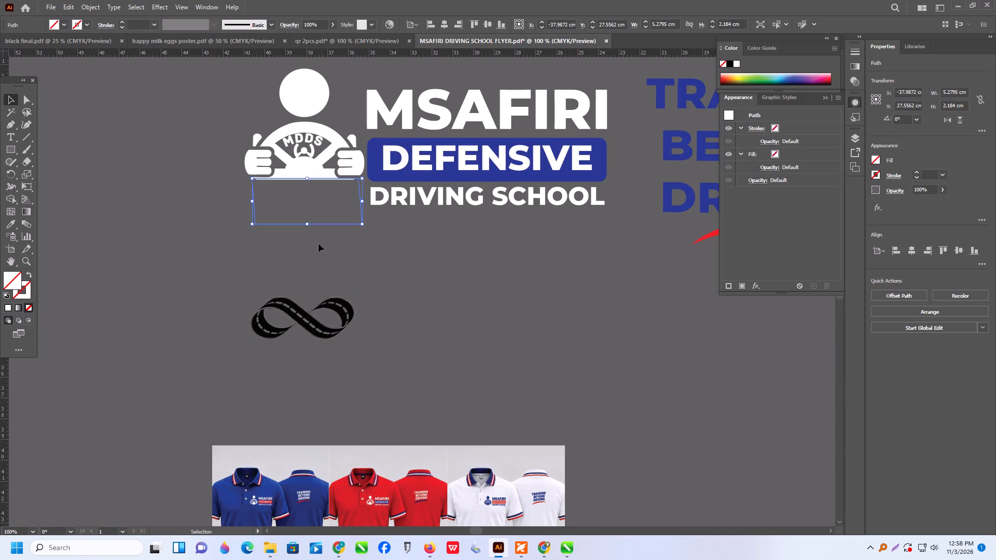
key("Delete")
Place the road back under the steering wheel, release its remaining inner clipping mask and delete the empty frame.
left_click_drag(306, 316, 310, 202)
right_click(308, 201)
left_click(371, 340)
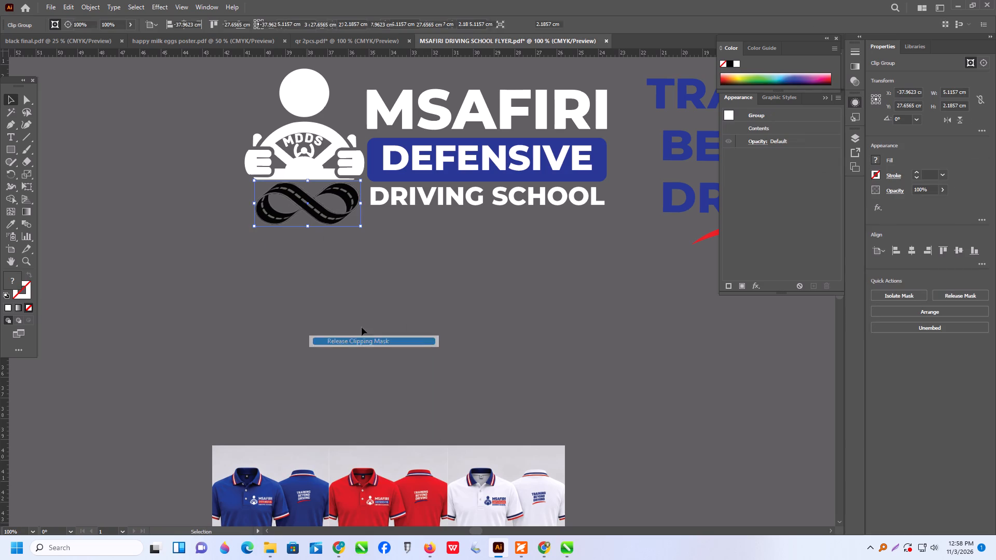
left_click_drag(354, 314, 353, 306)
left_click_drag(321, 223, 313, 317)
left_click_drag(283, 209, 330, 259)
key("Delete")
Move the road image slightly below the driver emblem, then run Image Trace with the default preset and expand it.
left_click_drag(311, 307, 315, 285)
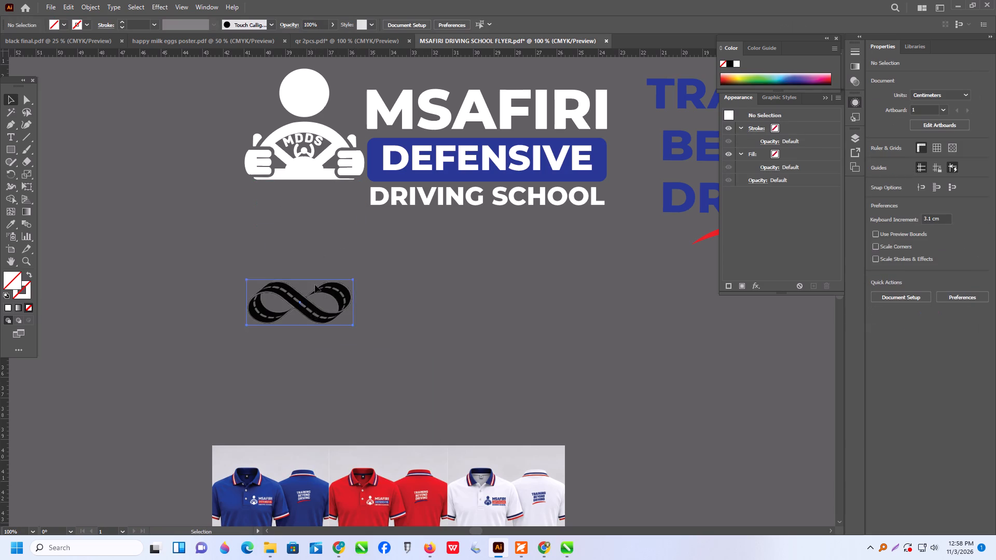
left_click_drag(315, 285, 319, 254)
right_click(316, 253)
left_click(477, 315)
left_click(349, 258)
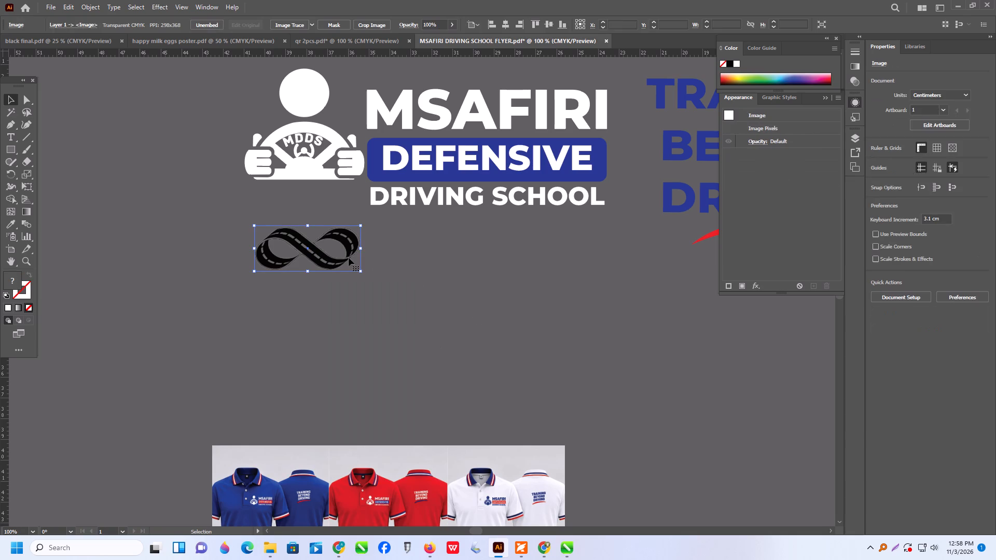
left_click(290, 24)
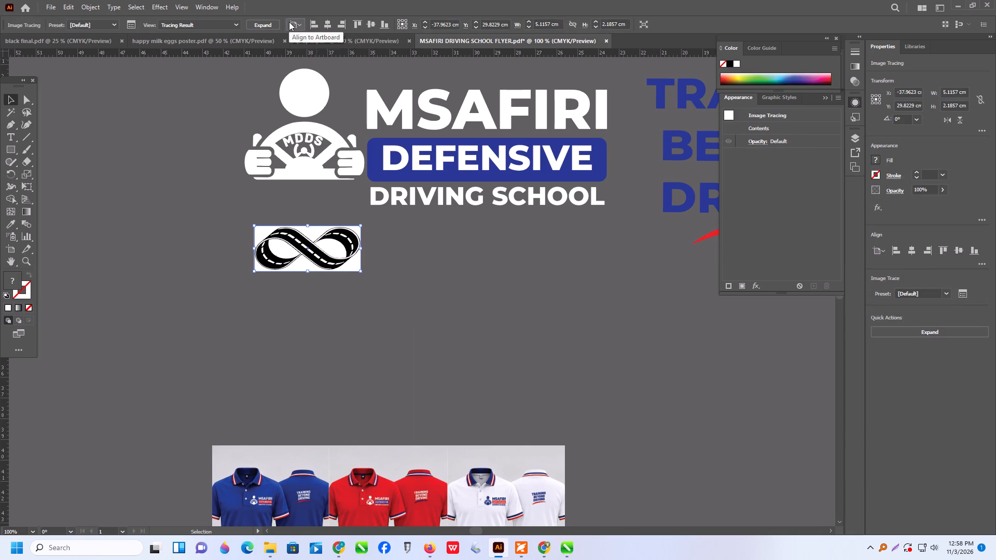
left_click(260, 20)
left_click(261, 26)
left_click(389, 296)
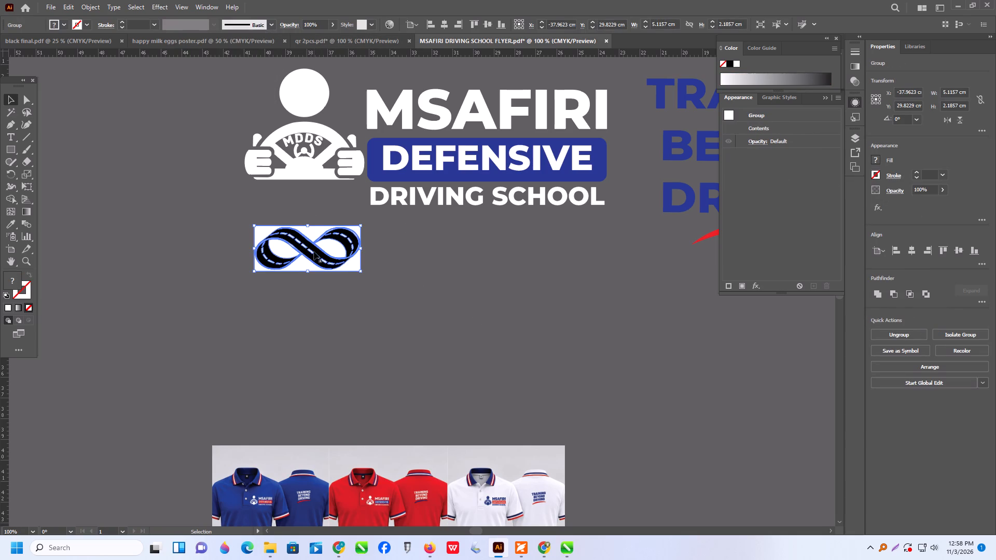
Ungroup the traced road and delete the white background shape around it.
right_click(314, 251)
left_click(350, 394)
left_click_drag(349, 372, 348, 367)
left_click_drag(301, 270, 281, 334)
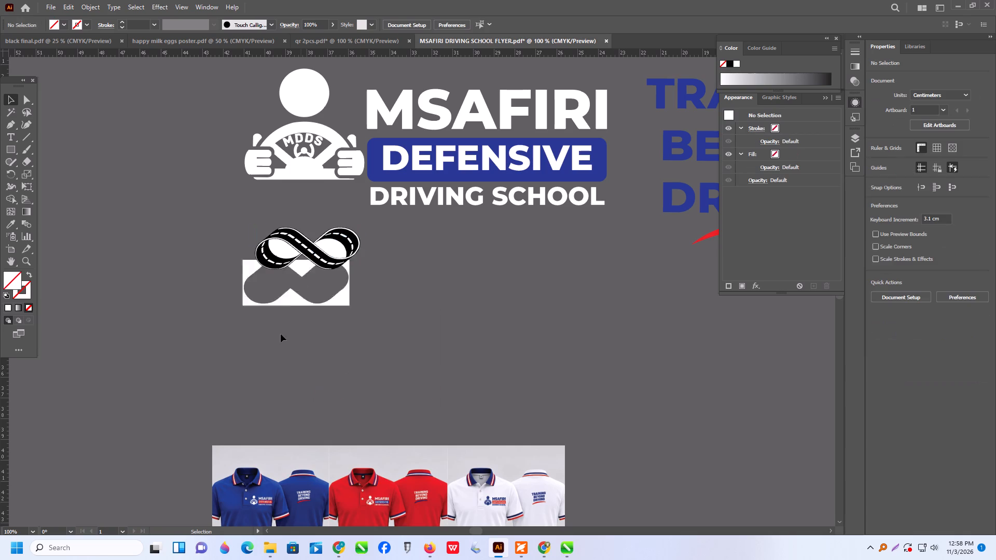
left_click_drag(281, 334, 281, 346)
key("Delete")
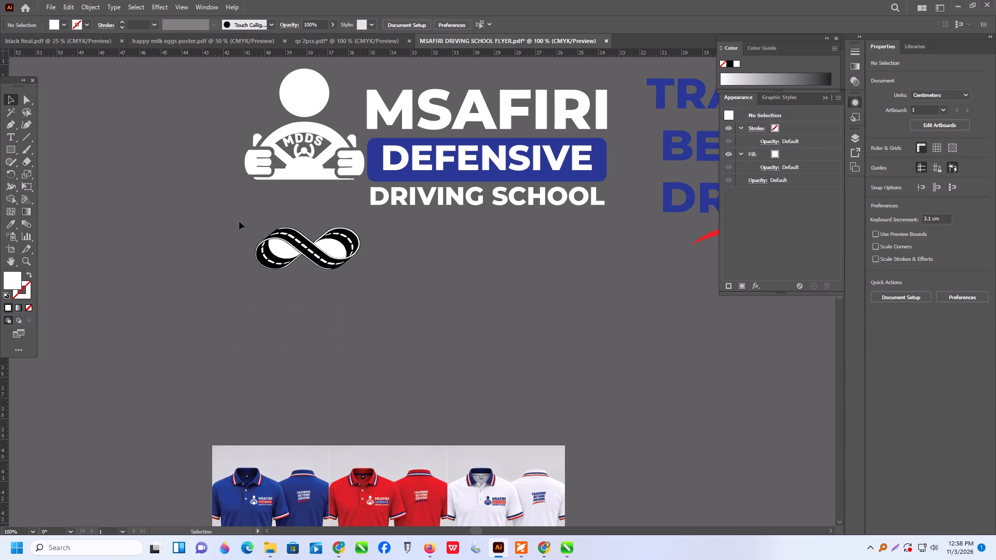
Delete the white fills inside both loops of the infinity road.
left_click(281, 253)
key("Delete")
left_click(334, 245)
key("Delete")
key("Delete")
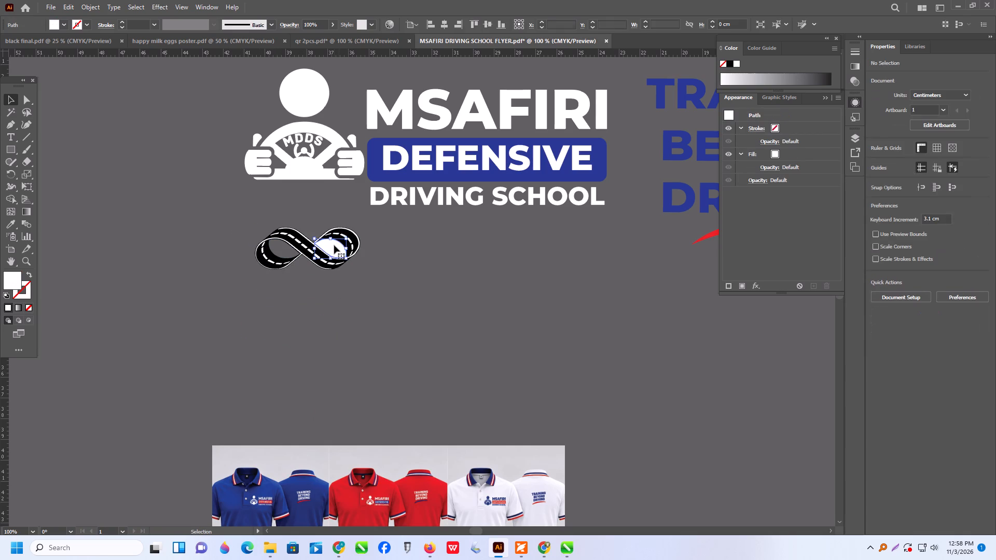
Delete the white edge line around the road's left loop and one white lane dash at that loop's bottom.
scroll(270, 251, "up", 2, "alt")
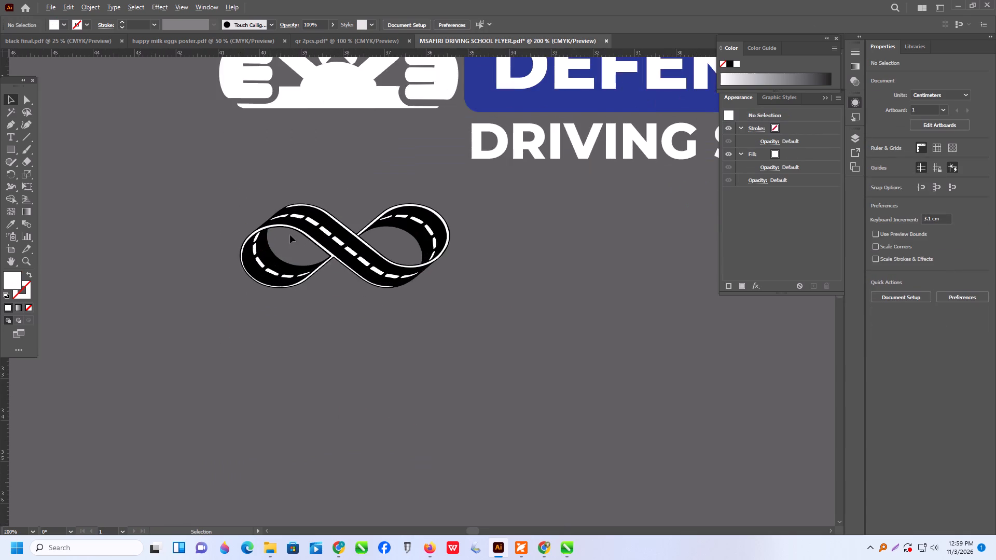
scroll(290, 235, "up", 2, "alt")
left_click(284, 212)
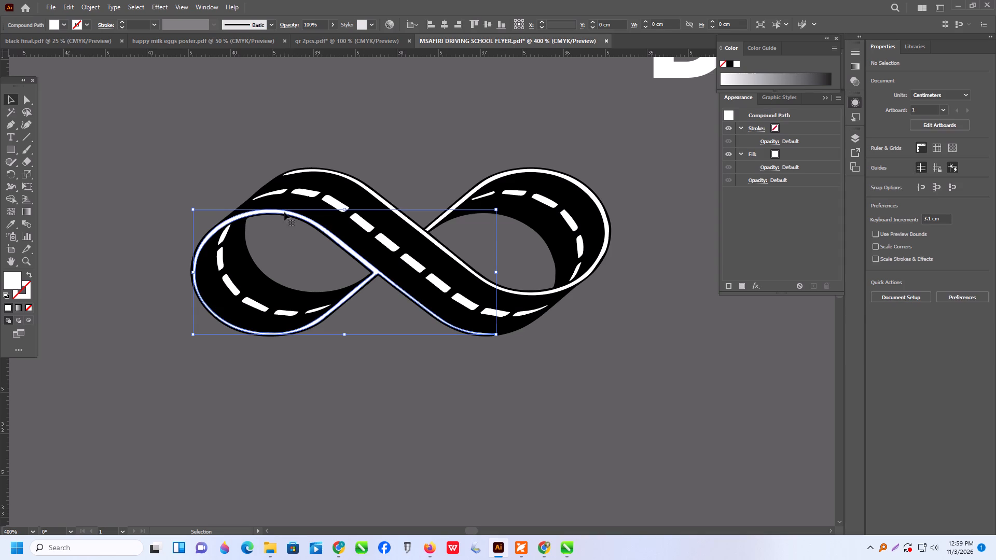
key("Delete")
left_click(288, 311)
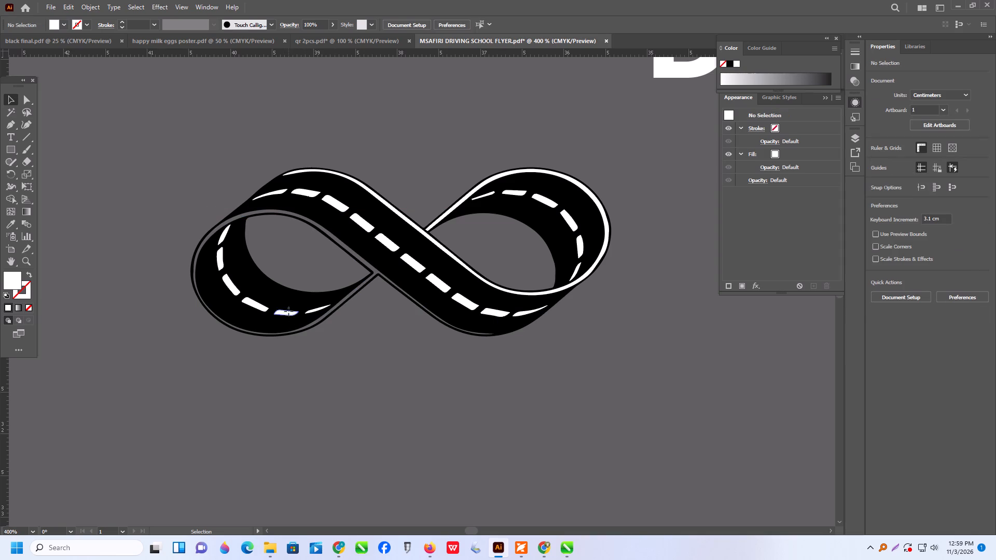
key("Delete")
Move all black road pieces together below the white markings and unite them with Pathfinder.
left_click_drag(303, 320, 305, 328)
left_click_drag(305, 328, 312, 411)
key("ctrl+z")
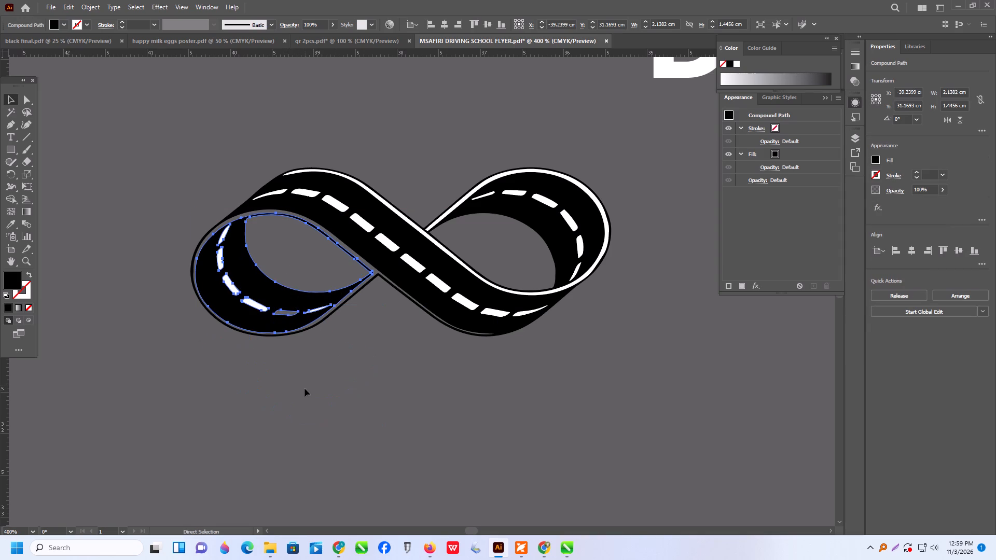
left_click(385, 281, "shift")
left_click_drag(403, 275, 308, 481)
scroll(301, 437, "down", 9)
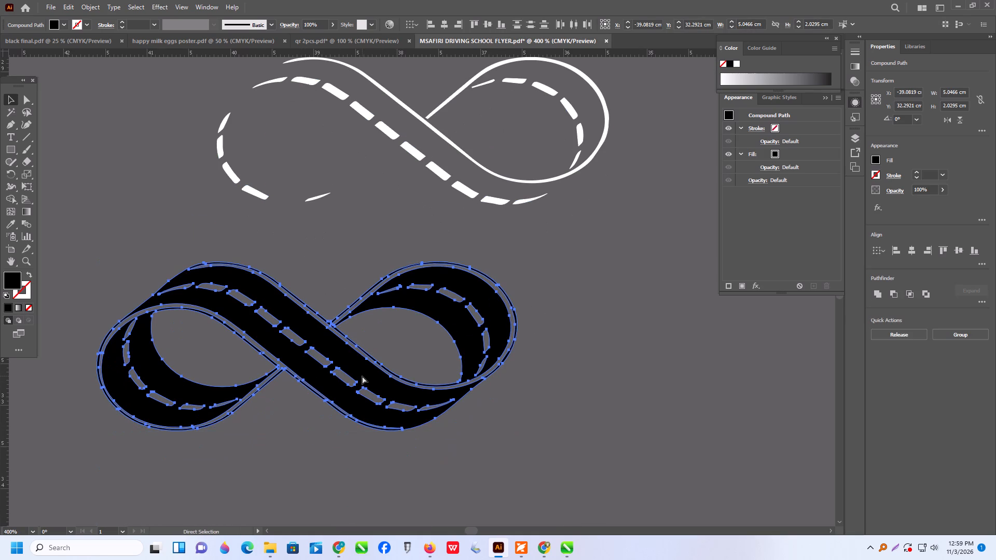
left_click(879, 293)
Delete the leftover white edge lines and lane dashes above the united road.
scroll(447, 319, "up", 5)
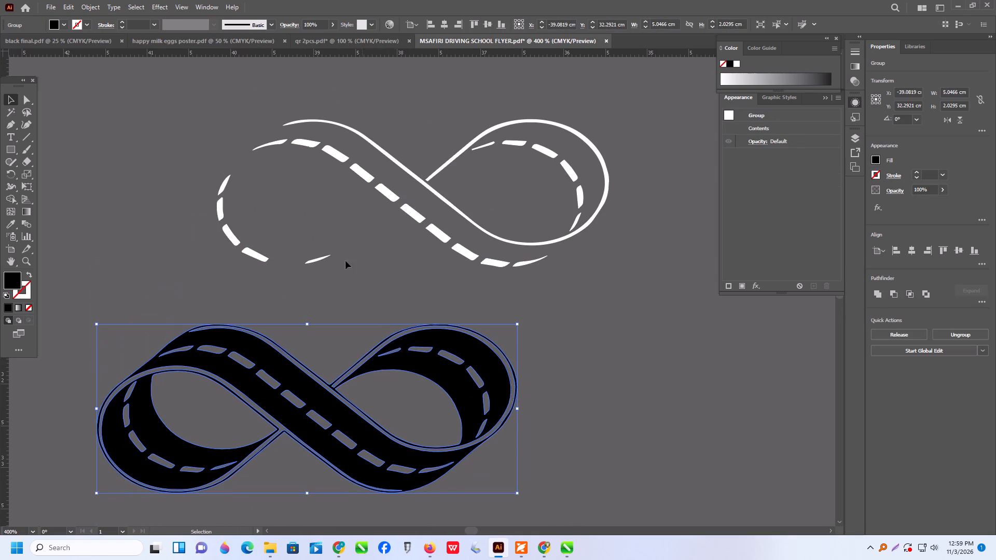
left_click_drag(164, 99, 657, 277)
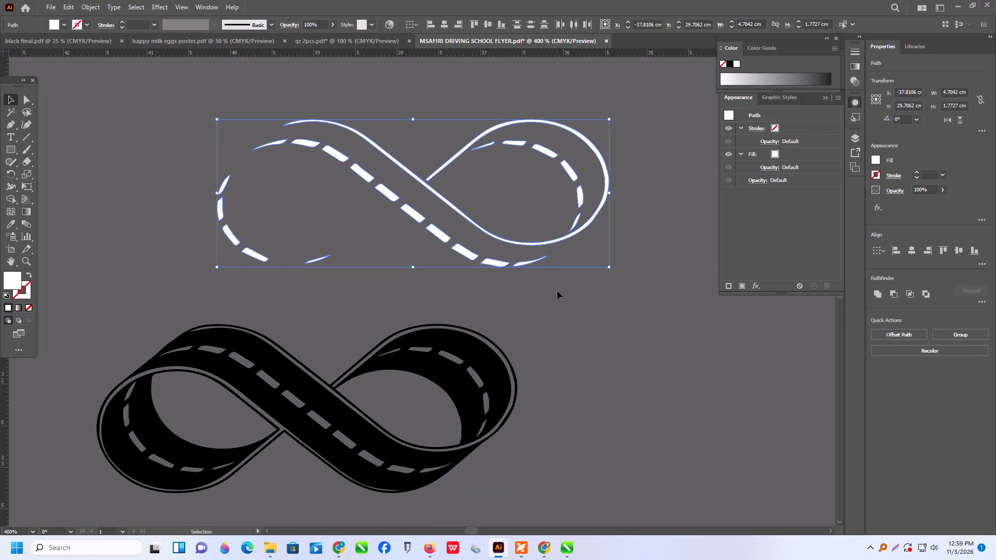
key("Delete")
Move the united black road back directly beneath the bottom emblem's steering wheel.
scroll(381, 441, "down", 3, "alt")
left_click_drag(371, 448, 407, 303)
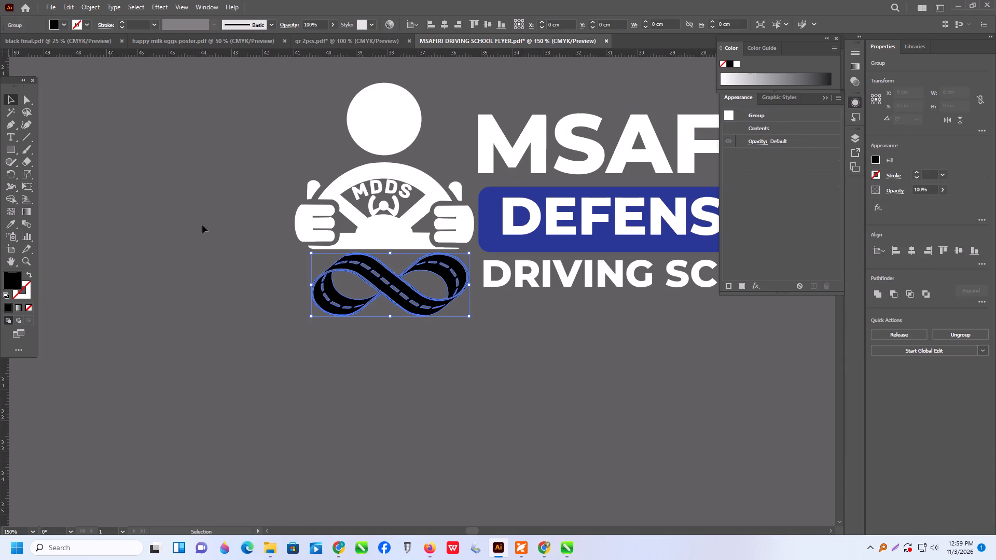
Recolour the infinity road white, sampled from the driver's head circle.
left_click(8, 223)
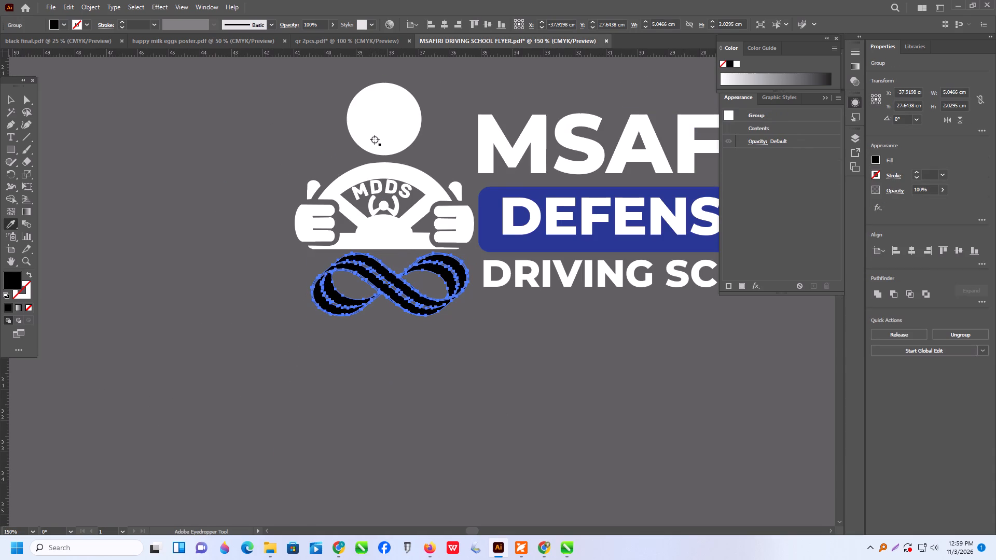
left_click(375, 139)
left_click(7, 96)
left_click(71, 136)
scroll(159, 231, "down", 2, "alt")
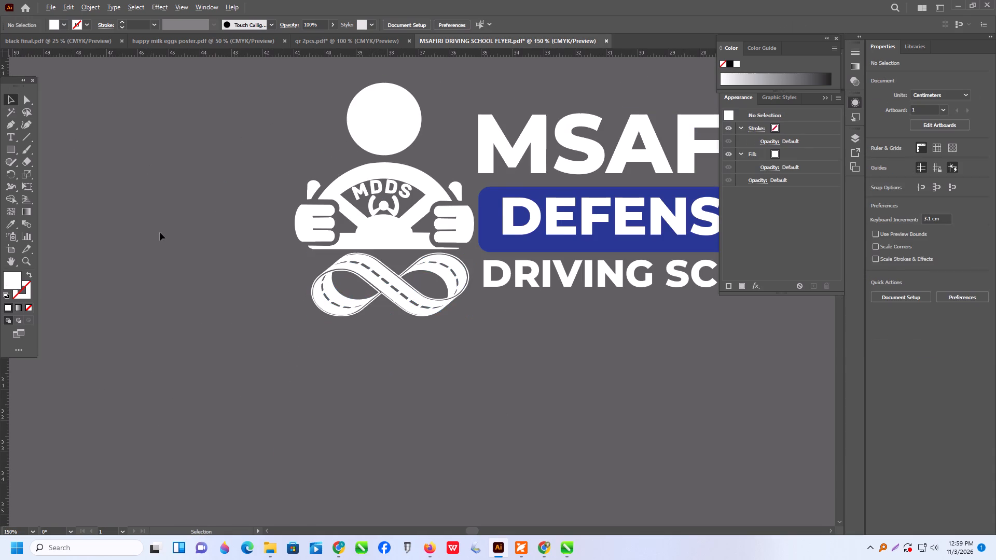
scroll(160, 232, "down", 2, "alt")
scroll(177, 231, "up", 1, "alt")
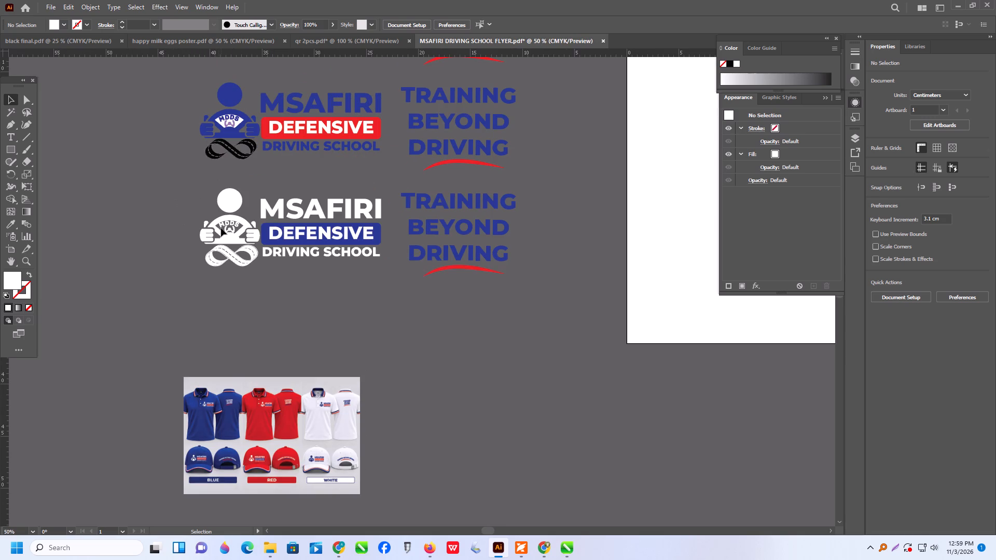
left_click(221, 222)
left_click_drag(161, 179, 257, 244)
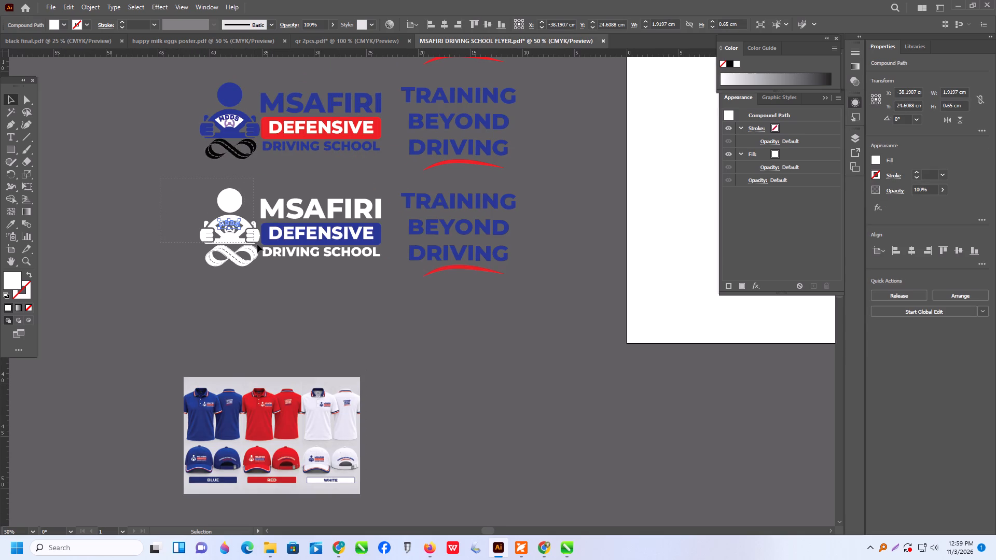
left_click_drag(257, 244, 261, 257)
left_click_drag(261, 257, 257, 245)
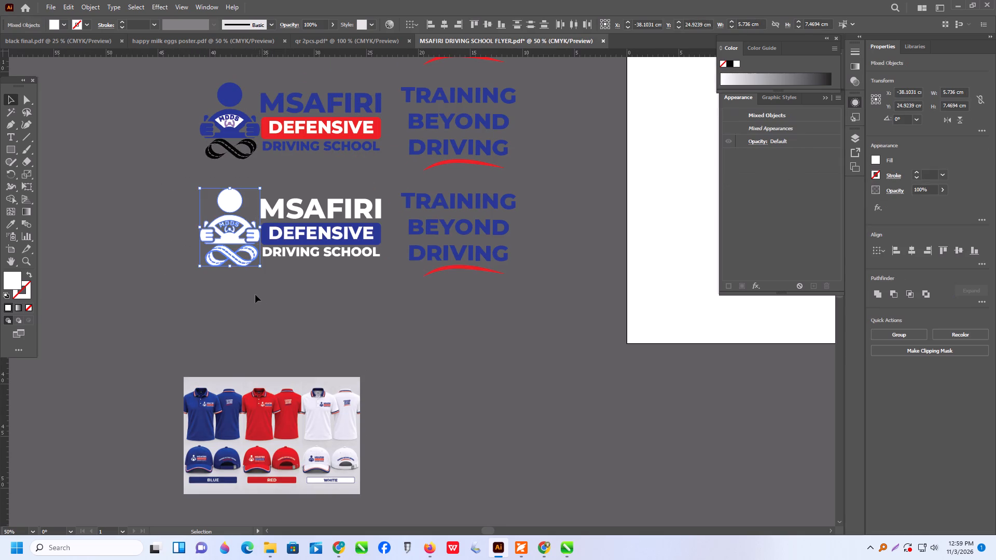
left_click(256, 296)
Unite the bottom emblem's head, steering wheel, lettering and hands with Pathfinder, leaving the road out.
scroll(233, 228, "up", 3, "alt")
left_click_drag(112, 117, 288, 268)
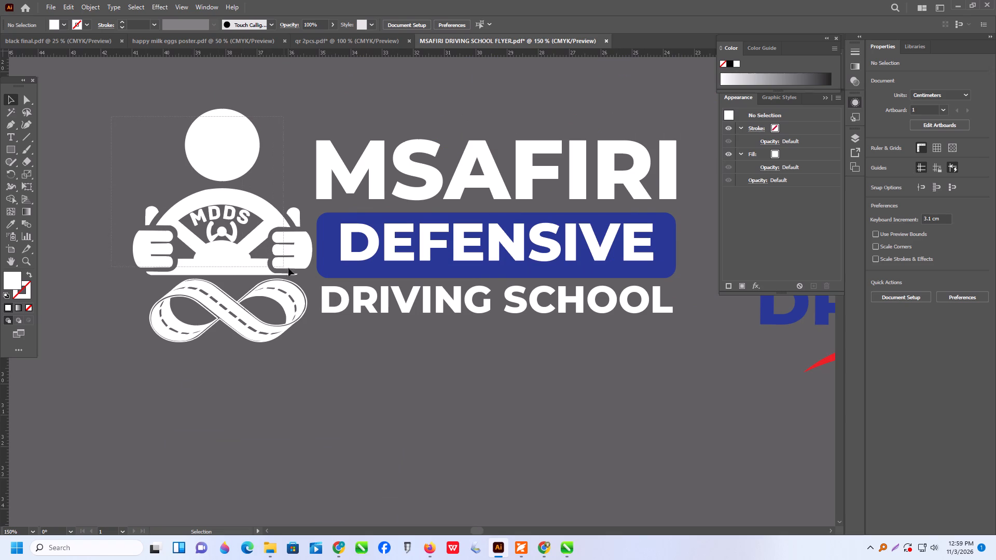
left_click_drag(288, 268, 310, 276)
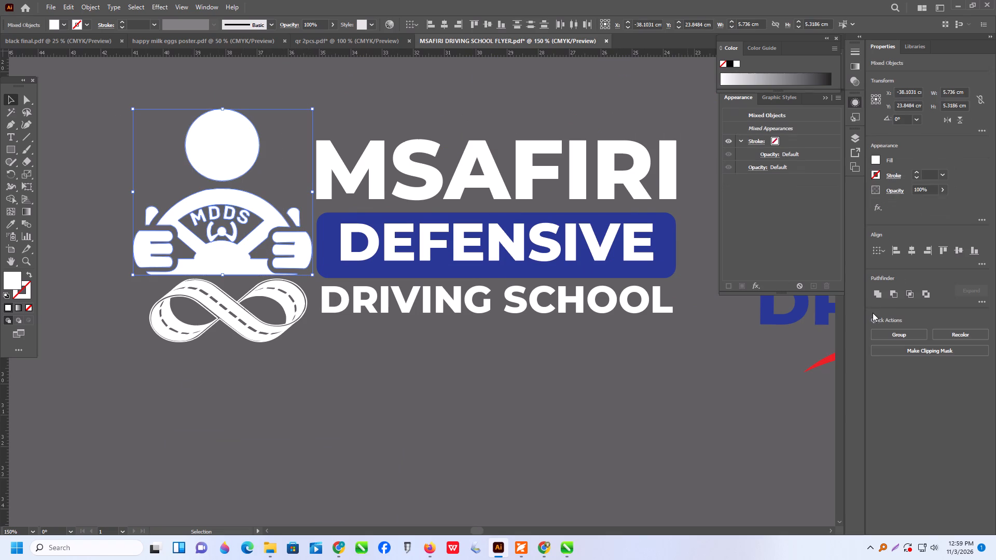
left_click(882, 295)
Align the white infinity road horizontally centred under the driver figure.
left_click(223, 316, "shift")
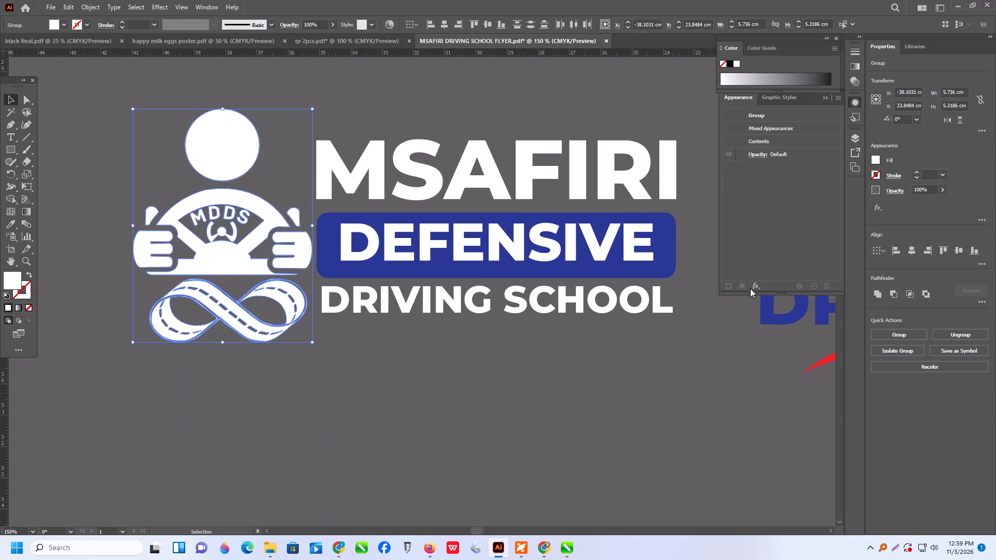
left_click(868, 252)
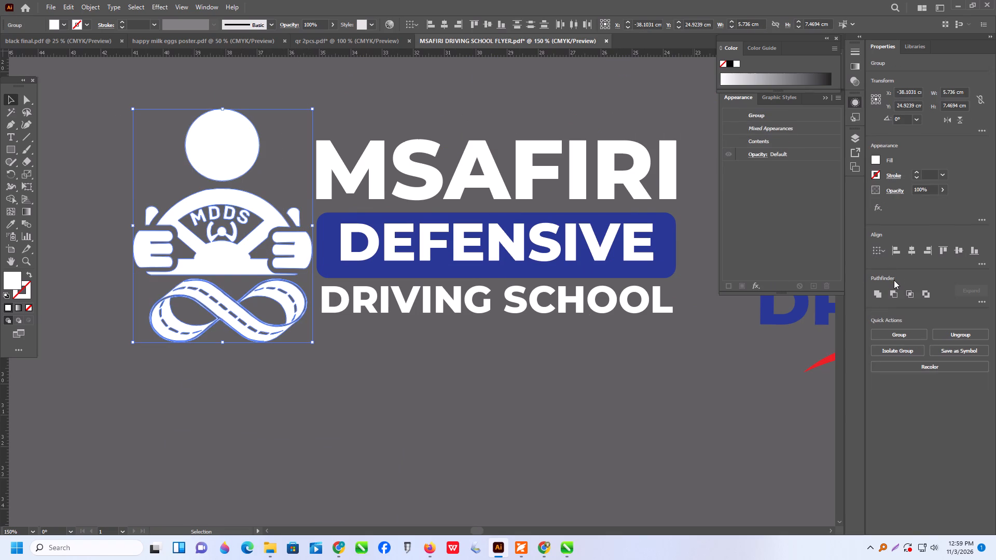
left_click(880, 250)
left_click(894, 275)
left_click(911, 247)
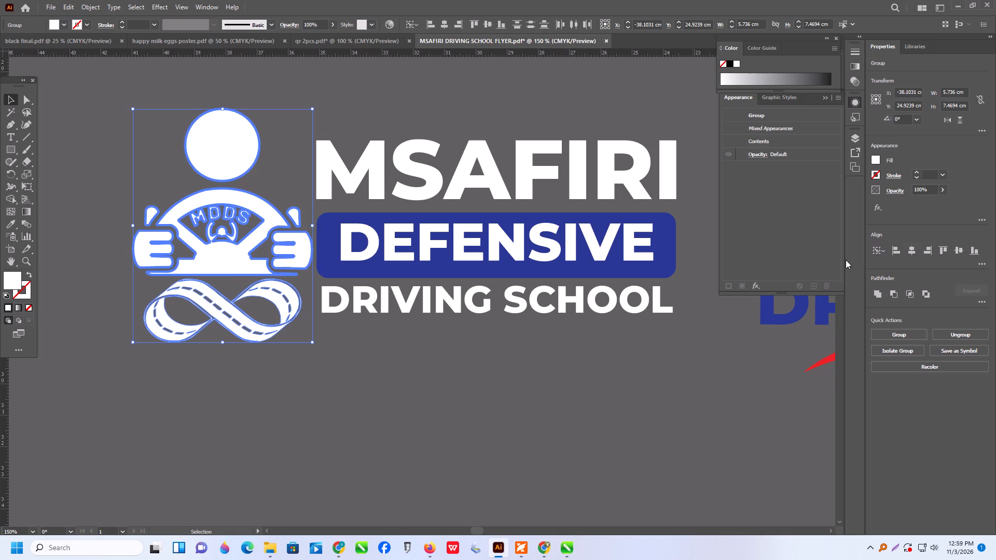
Unite the driver figure and the infinity road with Pathfinder.
left_click(878, 289)
left_click(315, 441)
Group the white emblem with its MSAFIRI DEFENSIVE DRIVING SCHOOL wordmark into one logo.
scroll(306, 406, "down", 2)
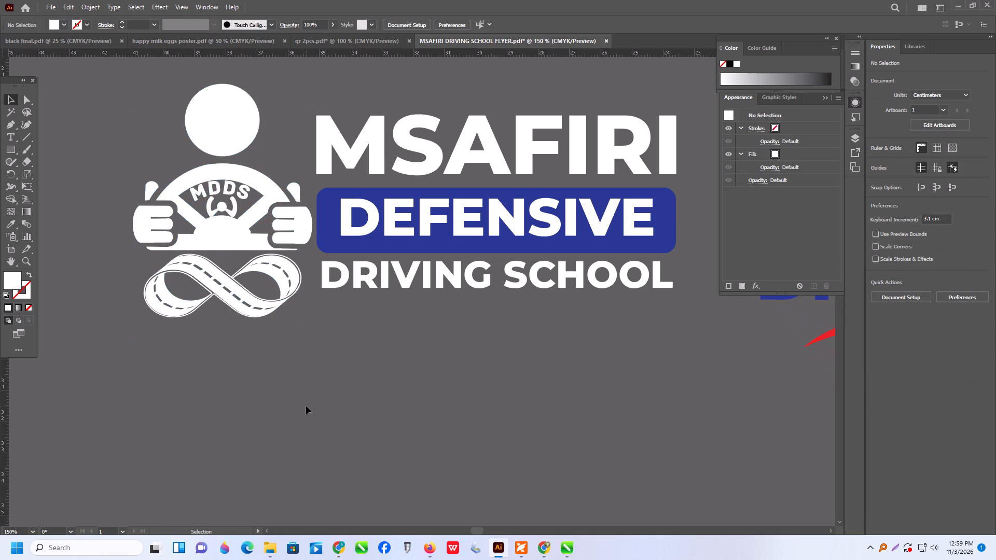
scroll(306, 406, "down", 3)
scroll(305, 402, "down", 2, "alt")
scroll(295, 358, "down", 4)
left_click_drag(213, 242, 337, 297)
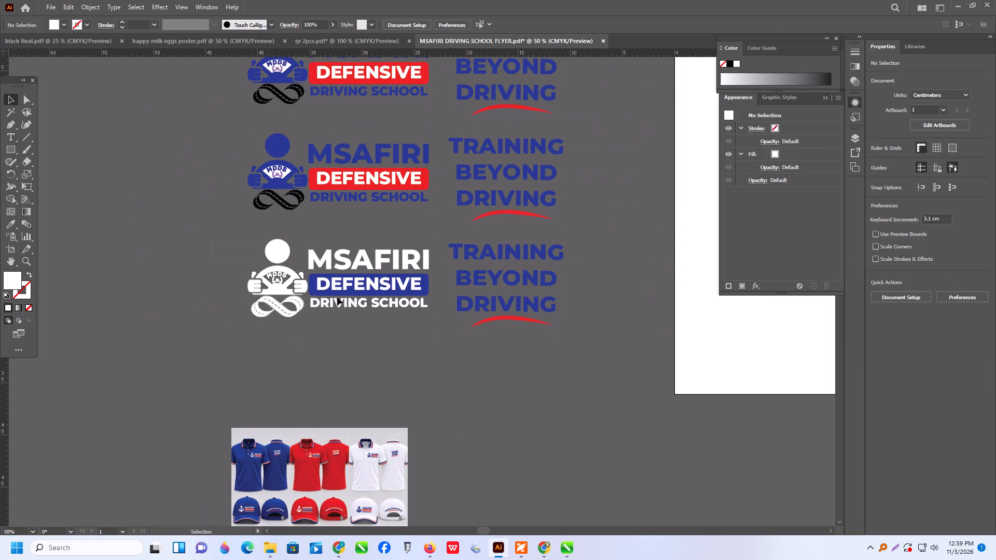
left_click_drag(337, 297, 439, 351)
key("ctrl+g")
scroll(377, 351, "down", 1, "ctrl")
scroll(377, 351, "up", 1)
scroll(377, 351, "down", 4)
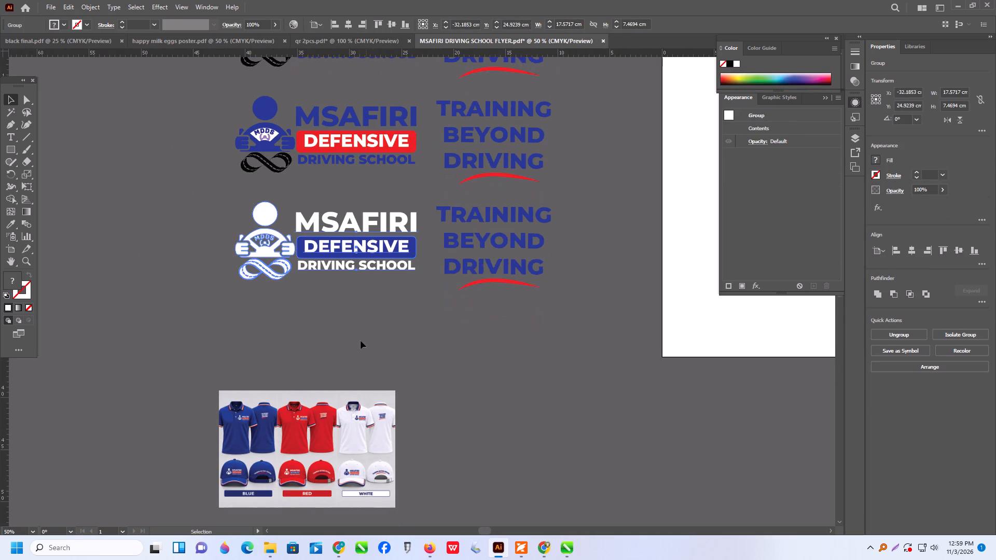
scroll(361, 341, "down", 3)
left_click(317, 282)
Compare the white logo and its slogan with the artwork on the blue, red and white polos and caps in the mockup.
scroll(249, 146, "up", 2, "alt")
scroll(284, 233, "up", 2)
scroll(284, 241, "down", 2)
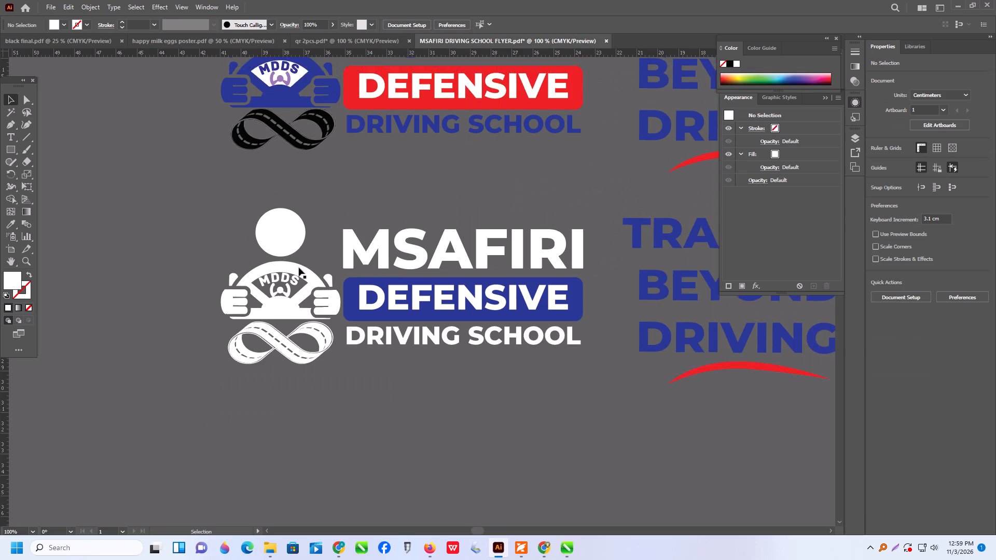
scroll(299, 268, "down", 14)
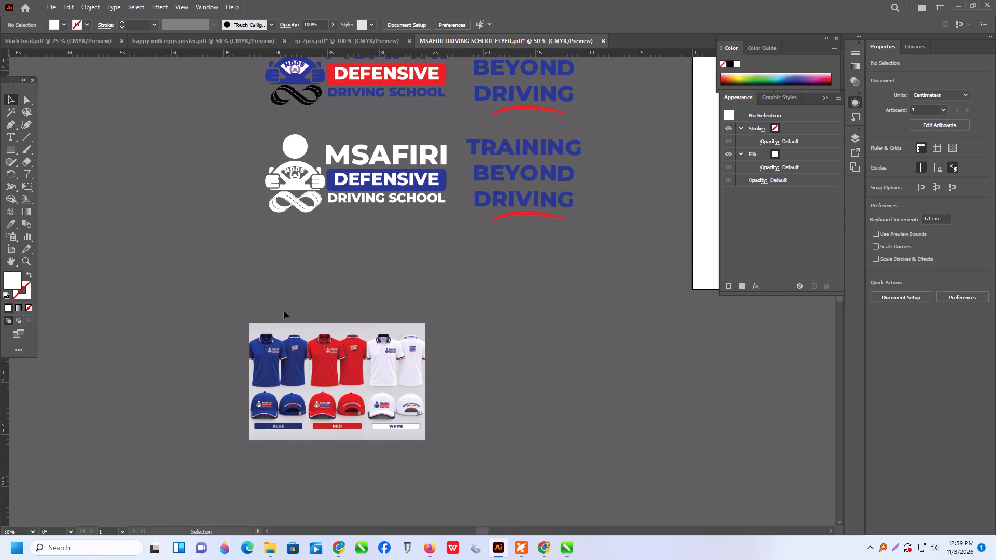
scroll(269, 363, "up", 2, "alt")
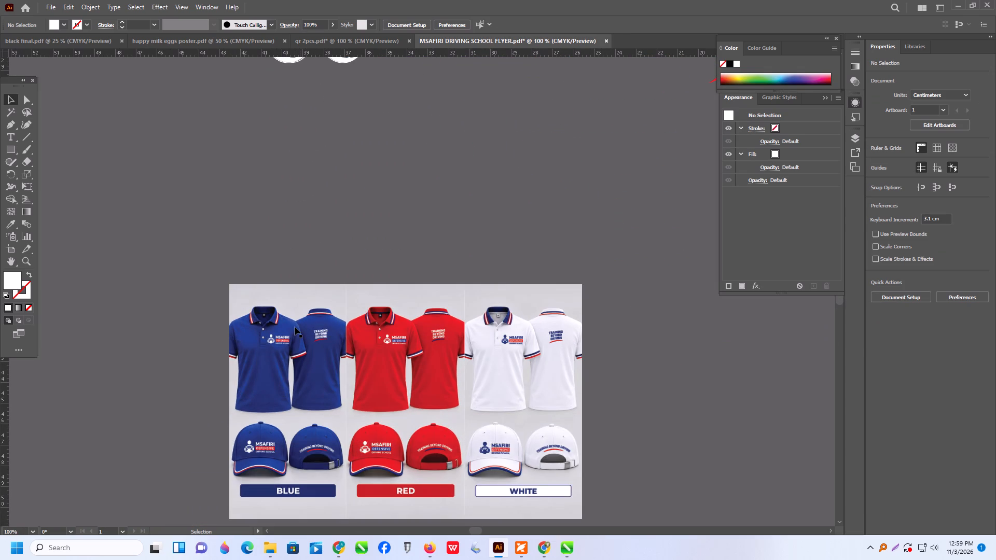
scroll(370, 328, "up", 1)
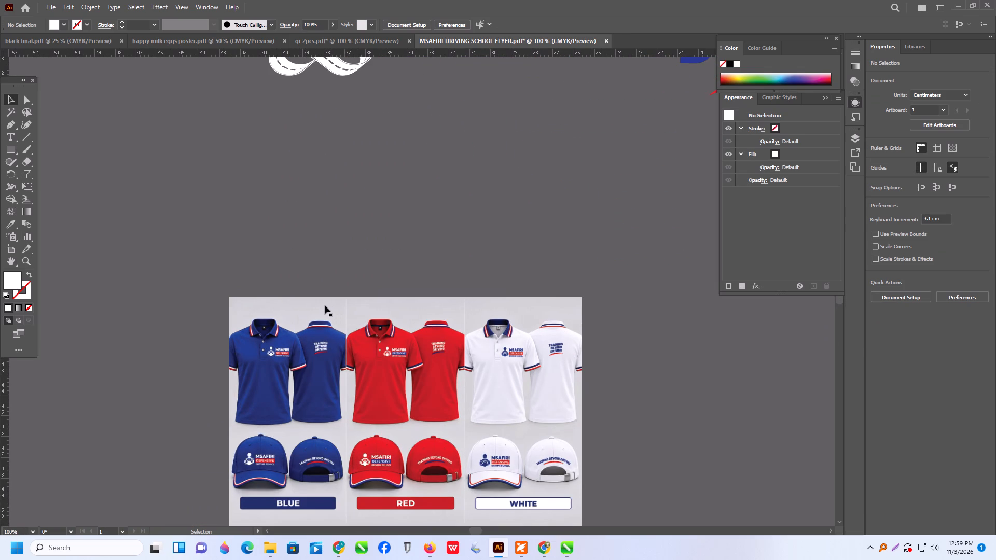
scroll(345, 325, "up", 12)
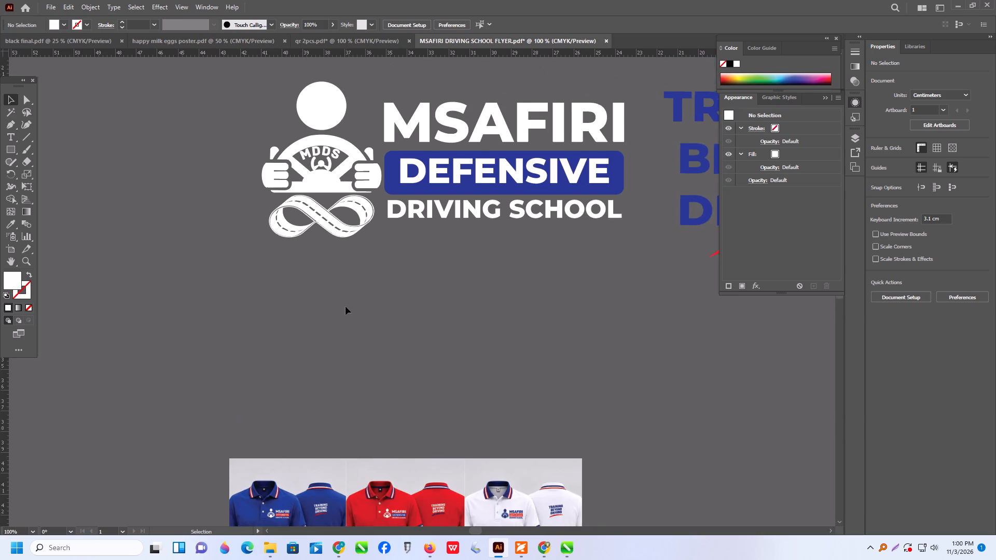
scroll(345, 306, "up", 5)
scroll(340, 312, "down", 5)
scroll(185, 295, "down", 4)
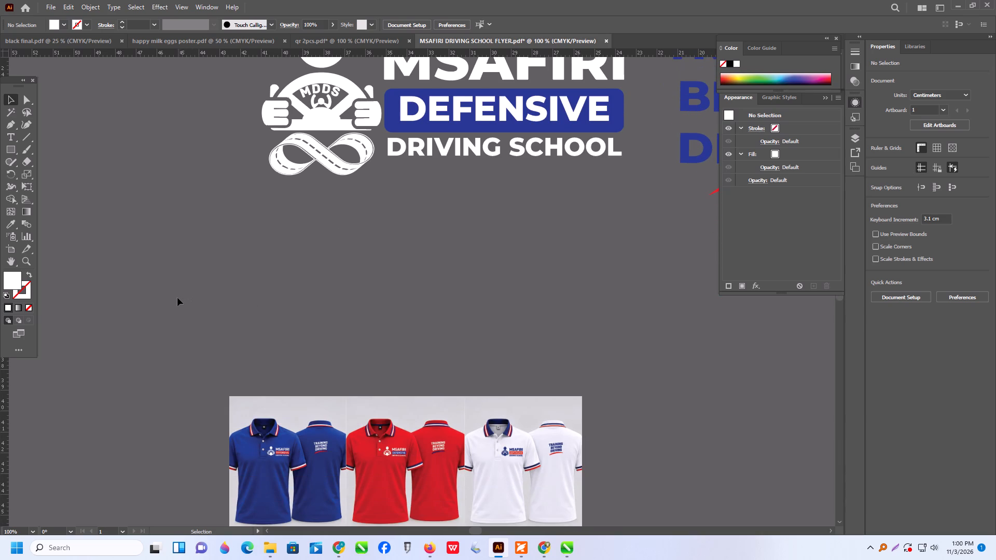
scroll(172, 297, "down", 3)
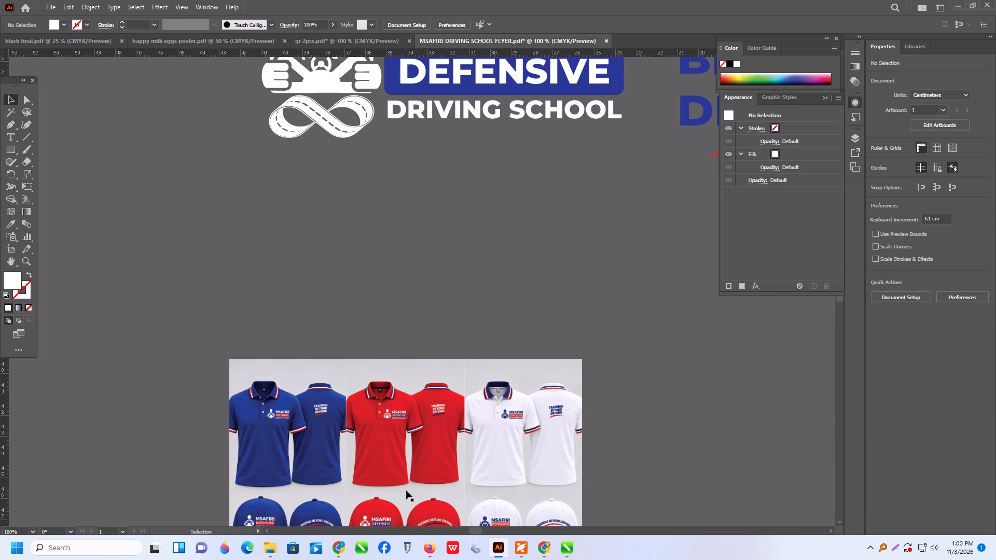
scroll(404, 427, "up", 2, "alt")
scroll(381, 431, "down", 3, "alt")
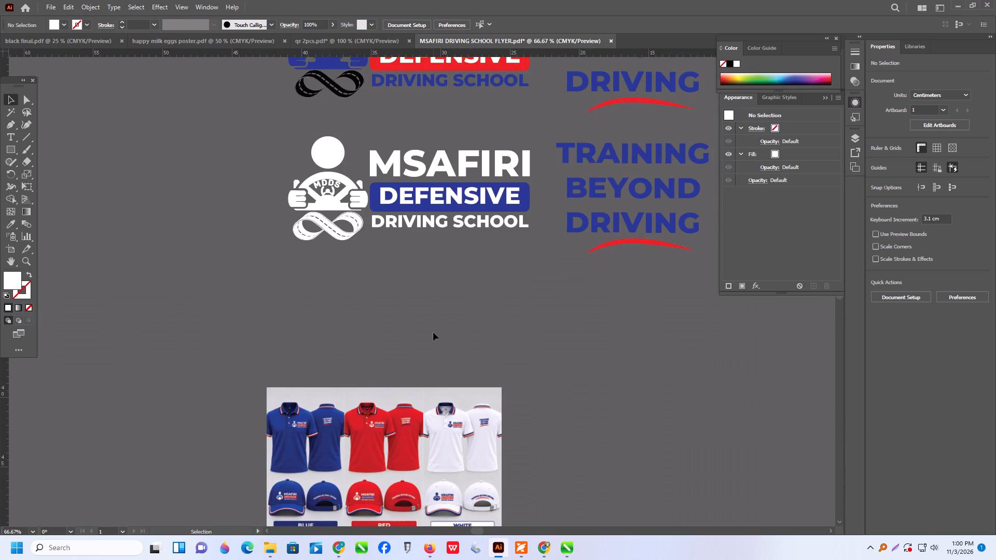
scroll(311, 420, "up", 1, "alt")
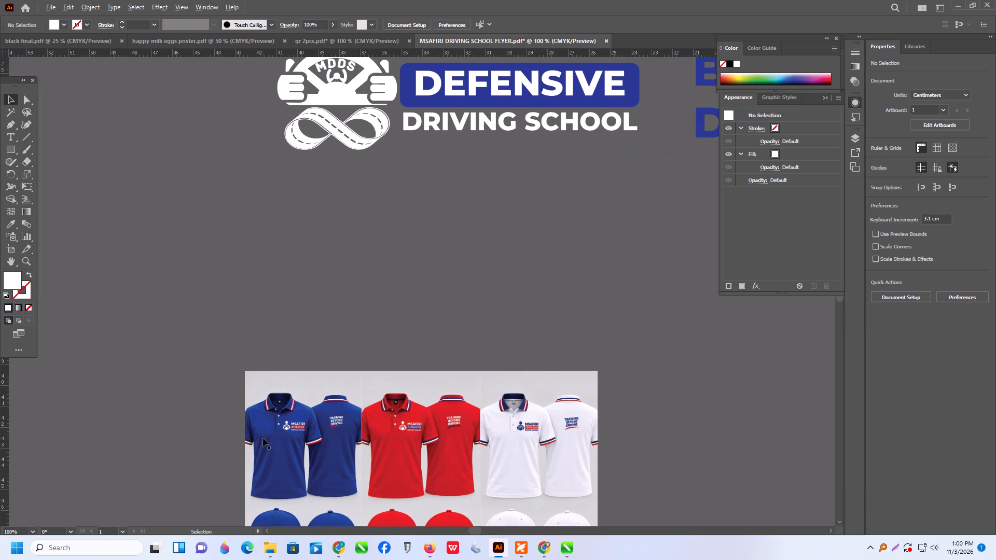
scroll(212, 426, "down", 2, "alt")
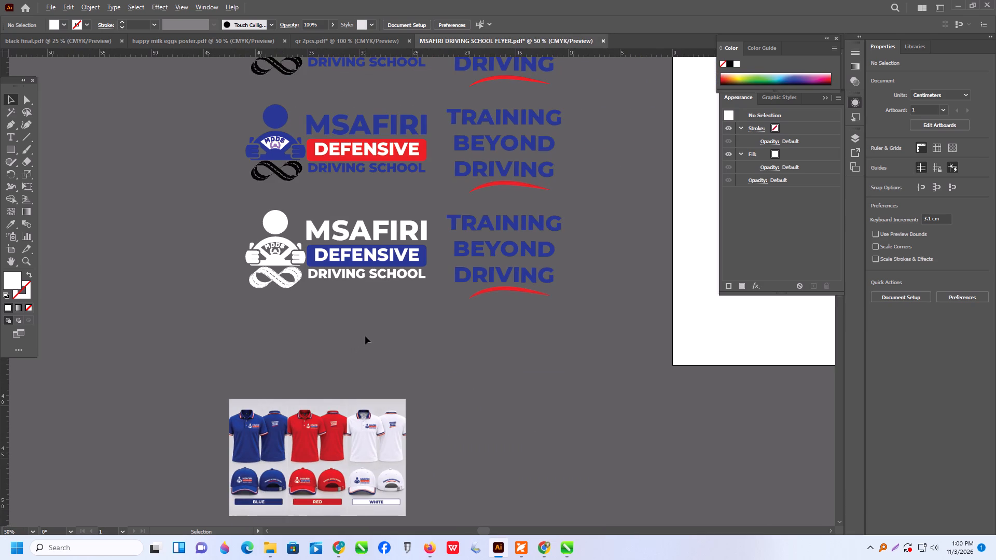
scroll(315, 415, "up", 2, "alt")
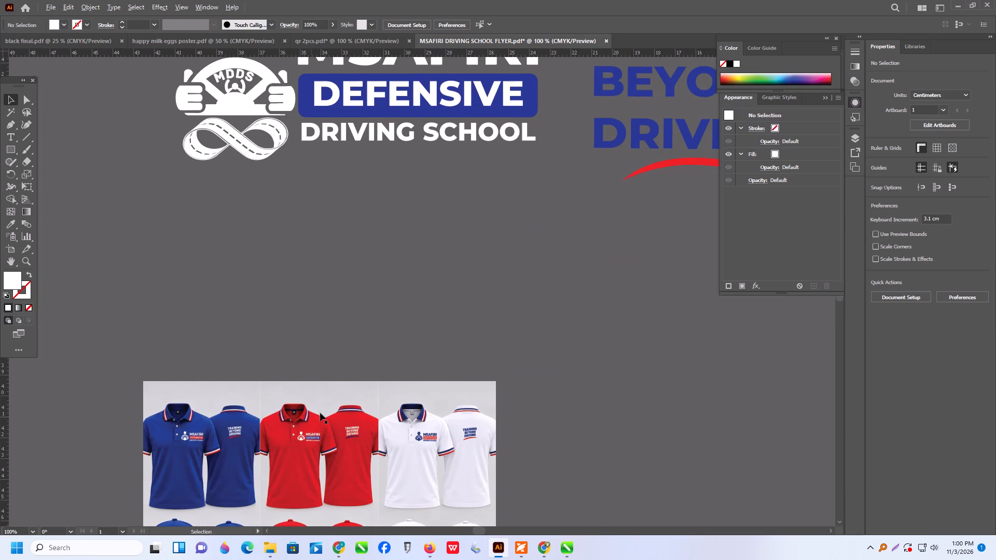
scroll(210, 365, "down", 2)
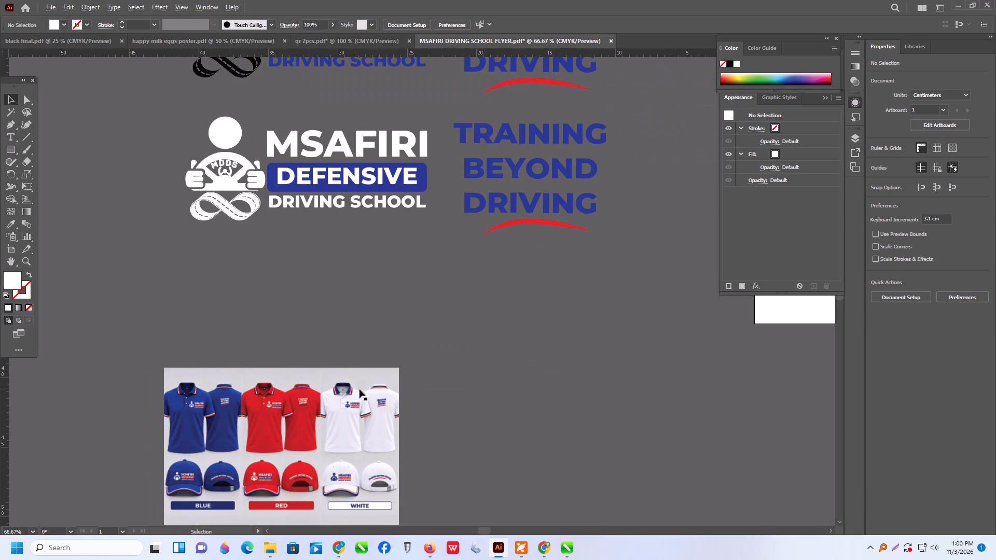
Recolour the TRAINING BEYOND DRIVING slogan beside the white logo white, sampled from the driver's head circle, keeping its text size.
scroll(440, 357, "up", 2)
left_click(482, 191)
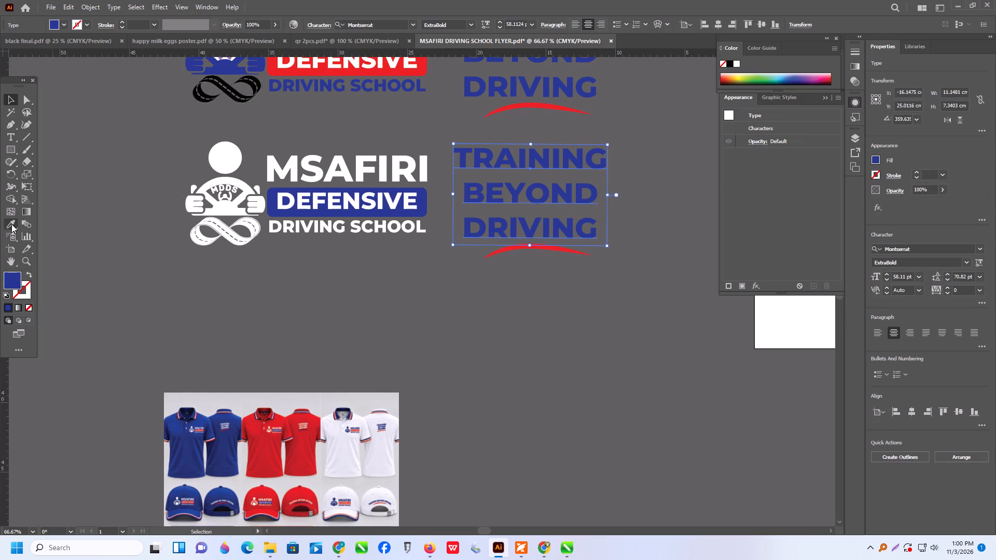
left_click_drag(10, 224, 18, 225)
left_click(316, 177)
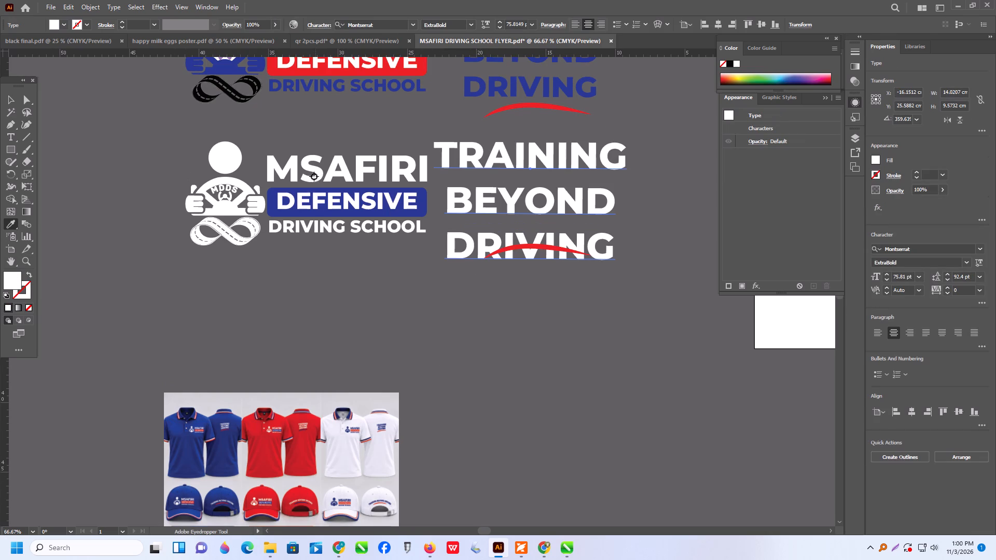
key("ctrl+z")
left_click(226, 163)
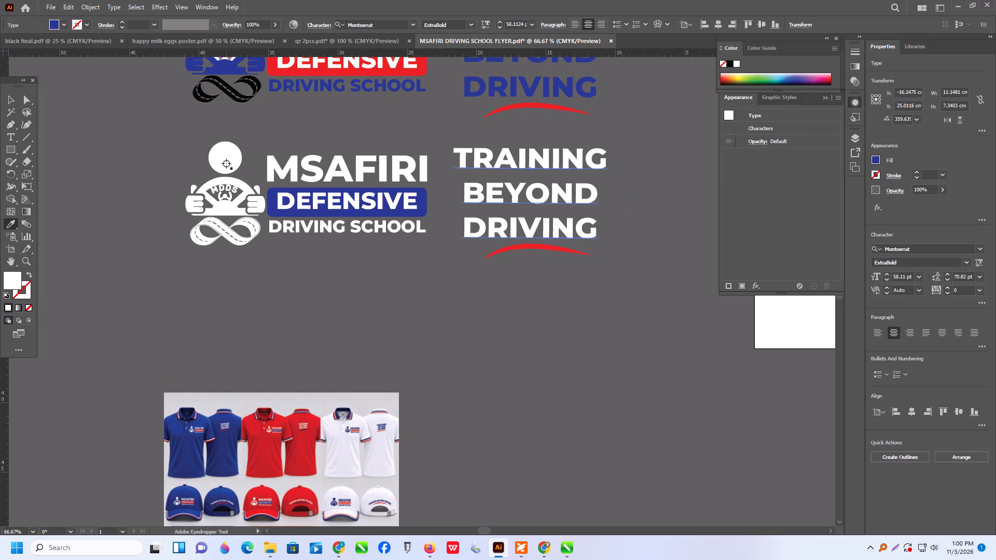
left_click(15, 99)
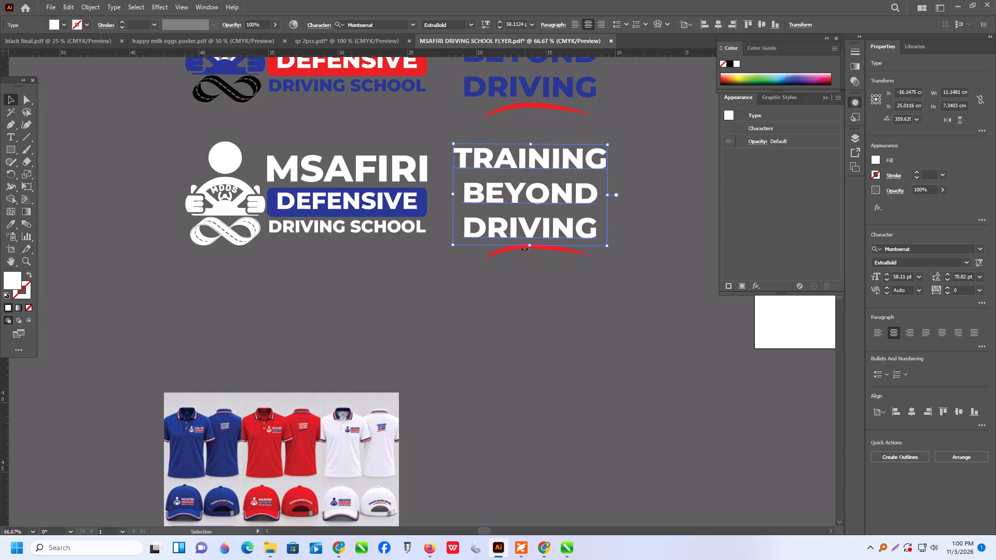
Recolour the swoosh under the white slogan blue, sampled from the DEFENSIVE banner.
left_click(524, 249)
left_click(511, 251)
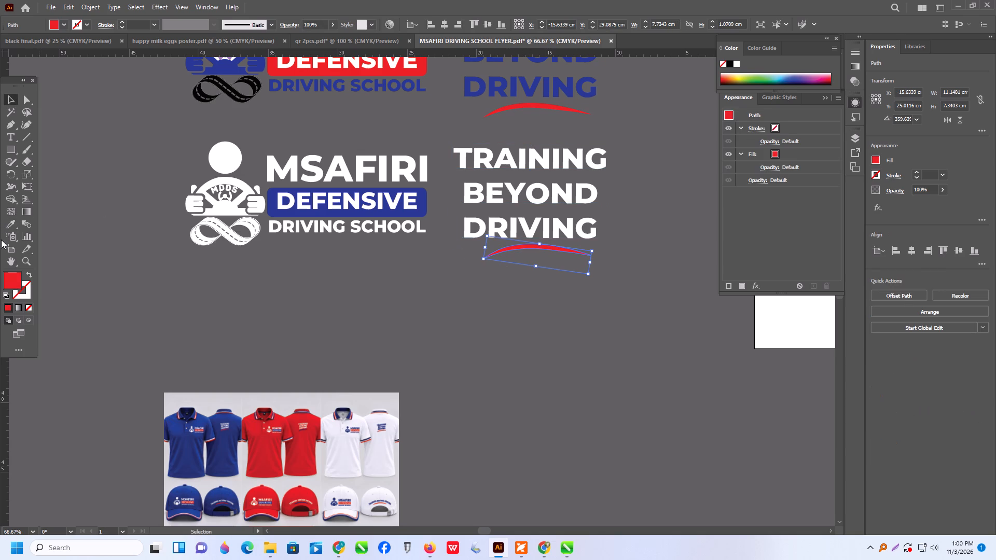
left_click_drag(14, 225, 20, 225)
left_click(274, 212)
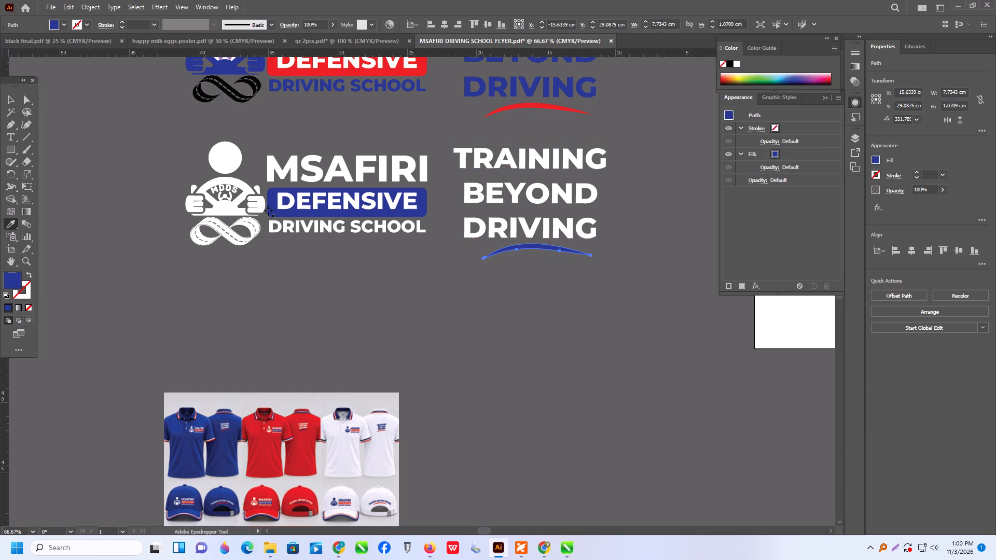
left_click(13, 99)
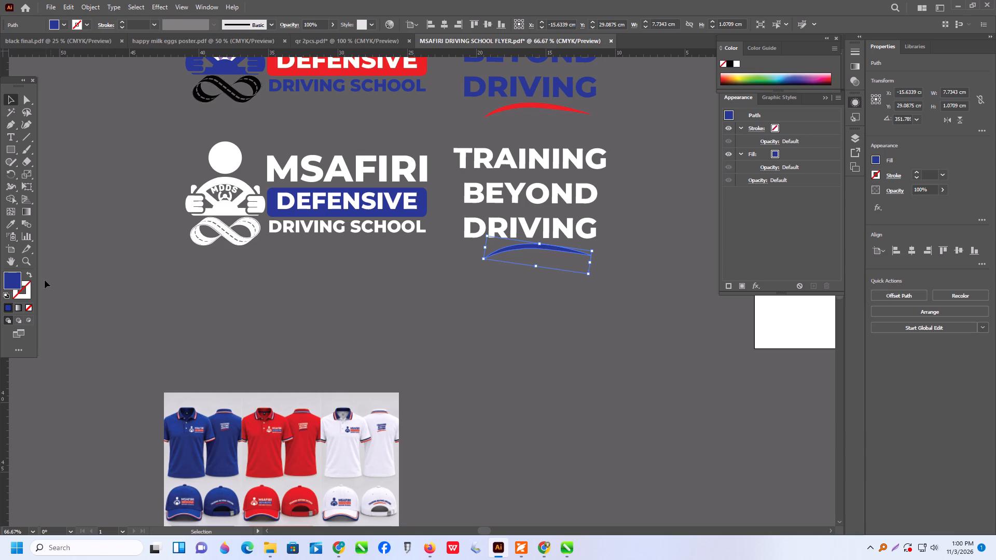
left_click(128, 314)
Duplicate the white logo together with its slogan and swoosh directly below the original.
scroll(128, 318, "down", 3)
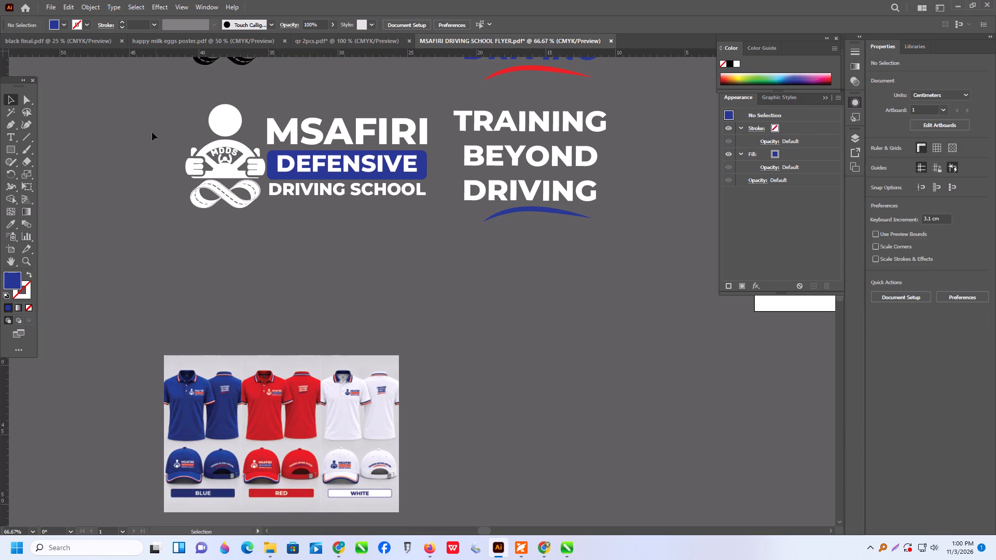
left_click_drag(140, 120, 622, 250)
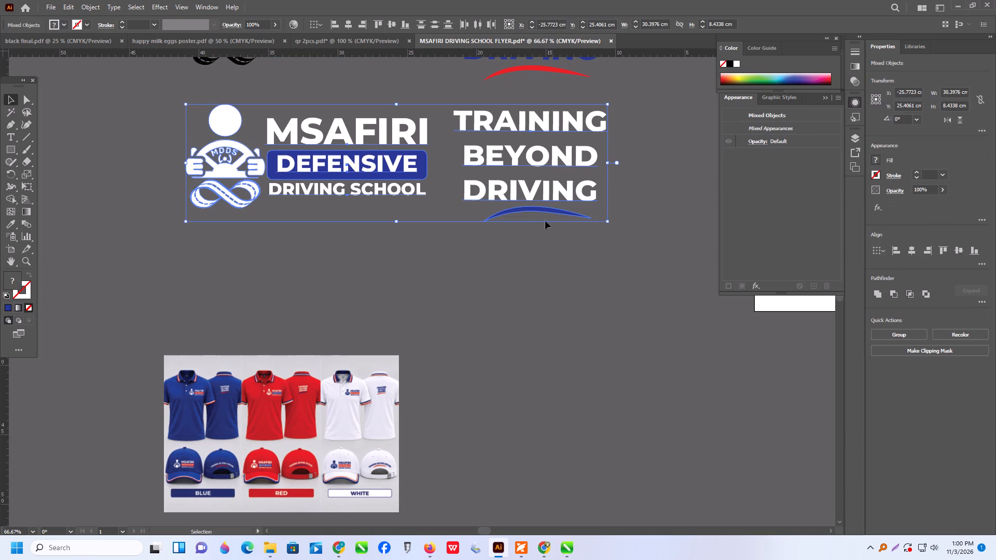
left_click_drag(514, 188, 515, 260, "alt")
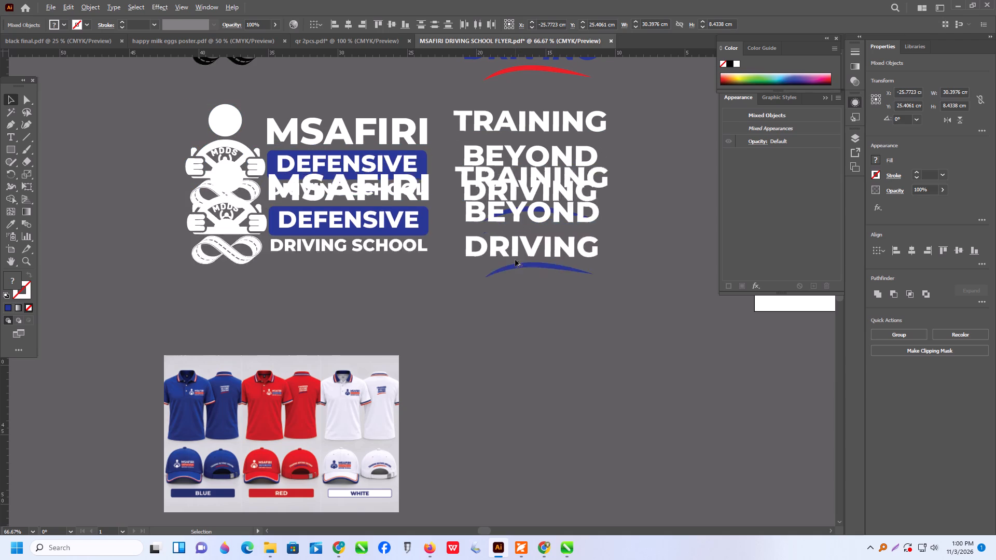
left_click_drag(515, 260, 511, 317, "alt")
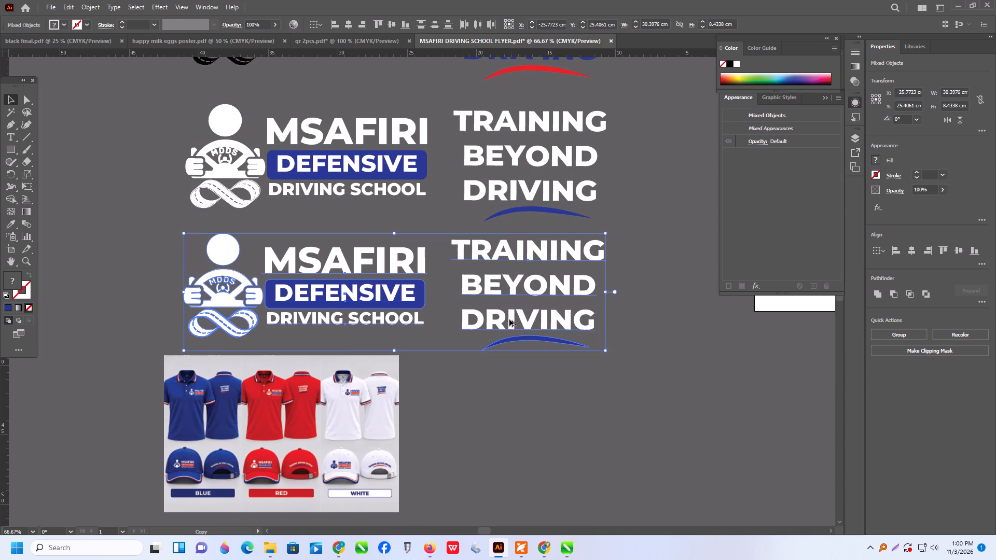
Move the polo and cap mockup image down, clear of the duplicated logo.
scroll(511, 319, "down", 5)
left_click_drag(384, 371, 390, 427)
left_click(430, 373)
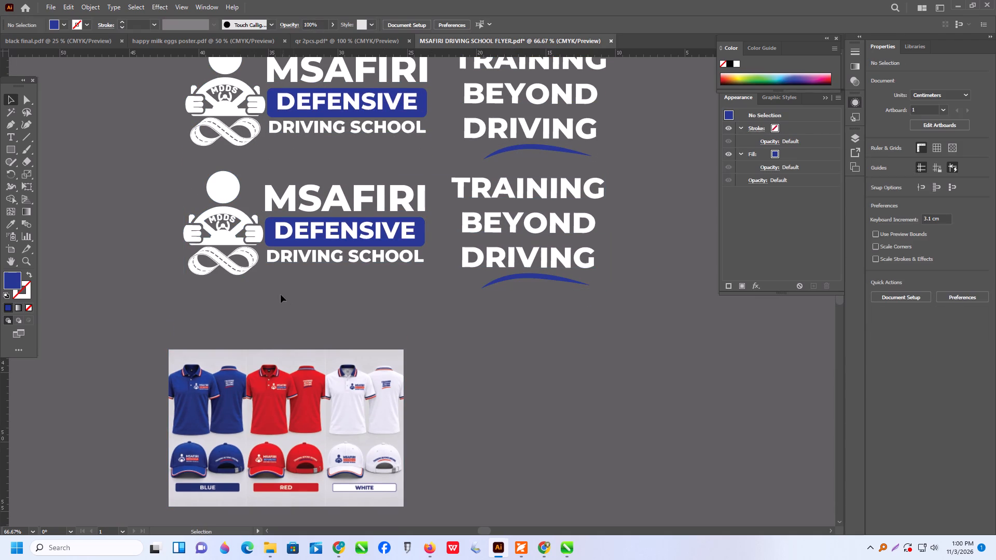
left_click(281, 293)
Ungroup the duplicated logo and its emblem so the infinity road can be selected separately.
scroll(259, 301, "up", 1, "alt")
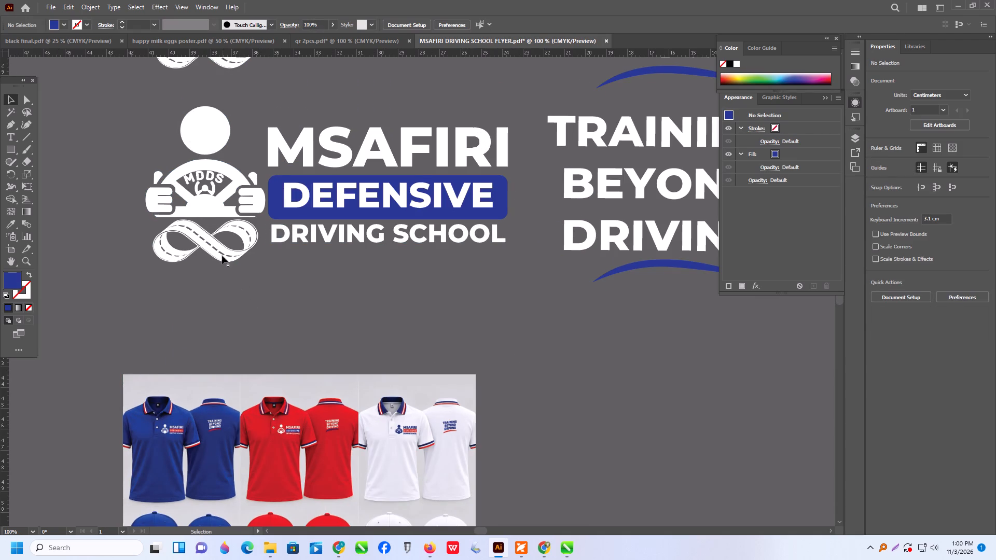
left_click(222, 256)
right_click(222, 255)
left_click(263, 394)
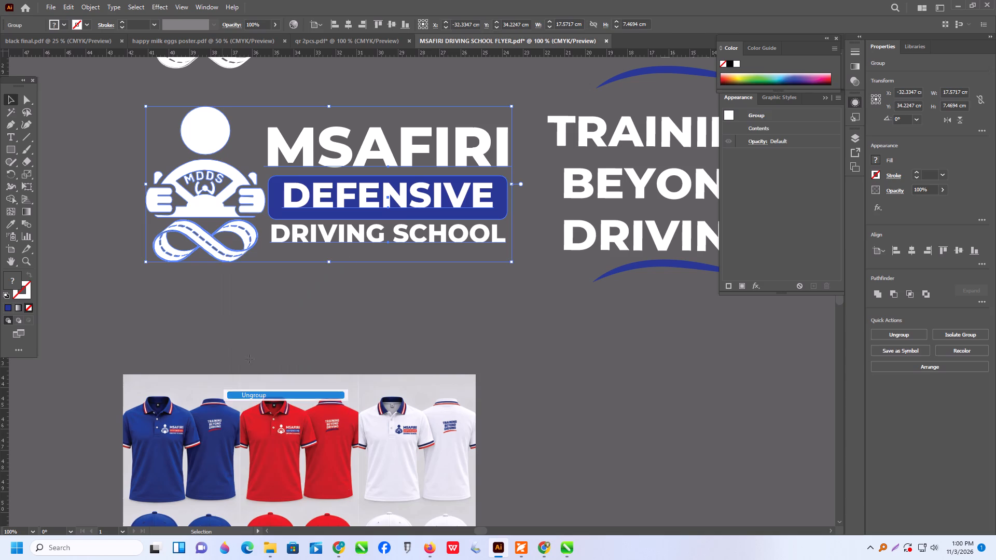
left_click(231, 319)
left_click(218, 251)
right_click(205, 241)
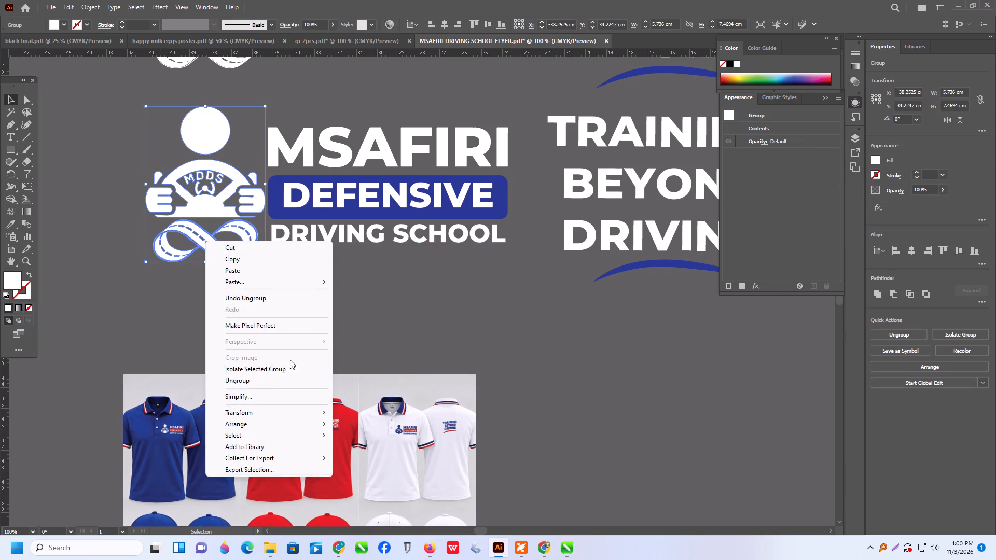
left_click(248, 380)
left_click(231, 333)
Recolour all parts of the duplicated logo's infinity road black.
left_click(213, 248)
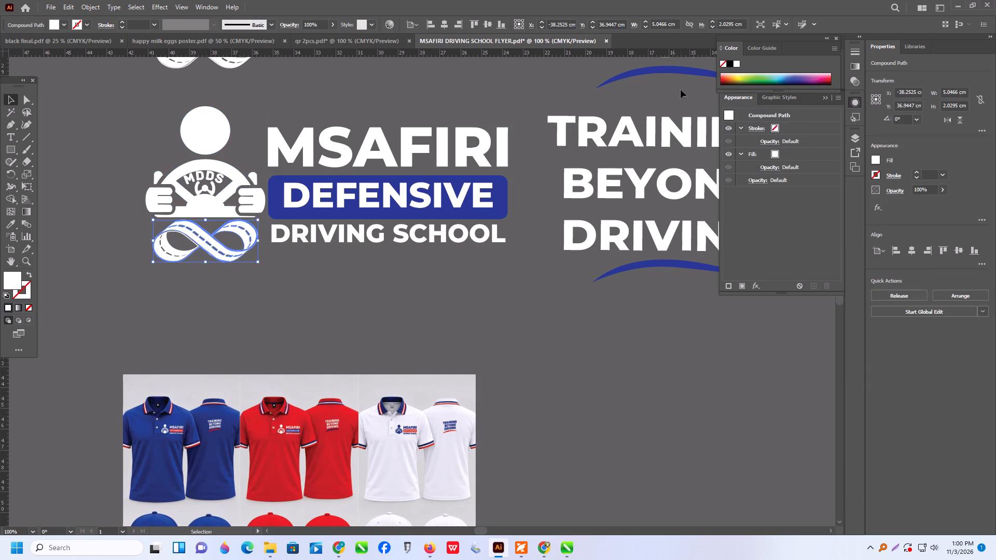
left_click(728, 64)
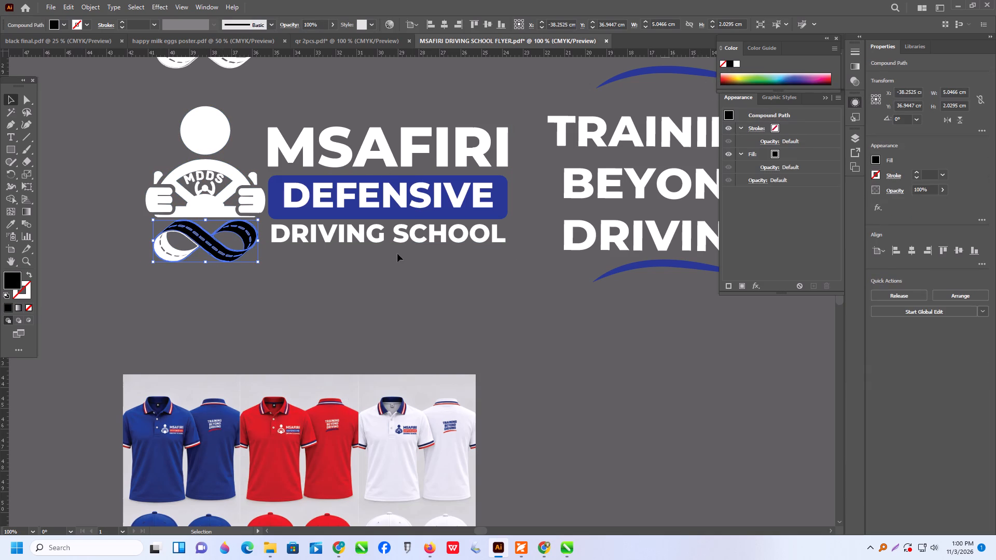
left_click(128, 253)
left_click_drag(119, 222, 192, 272)
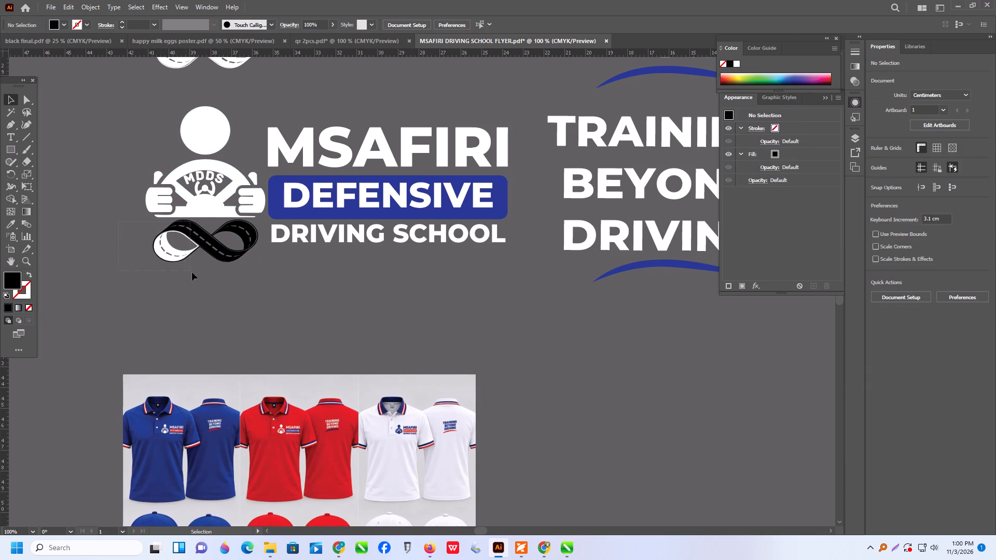
left_click_drag(192, 272, 208, 280)
left_click(731, 65)
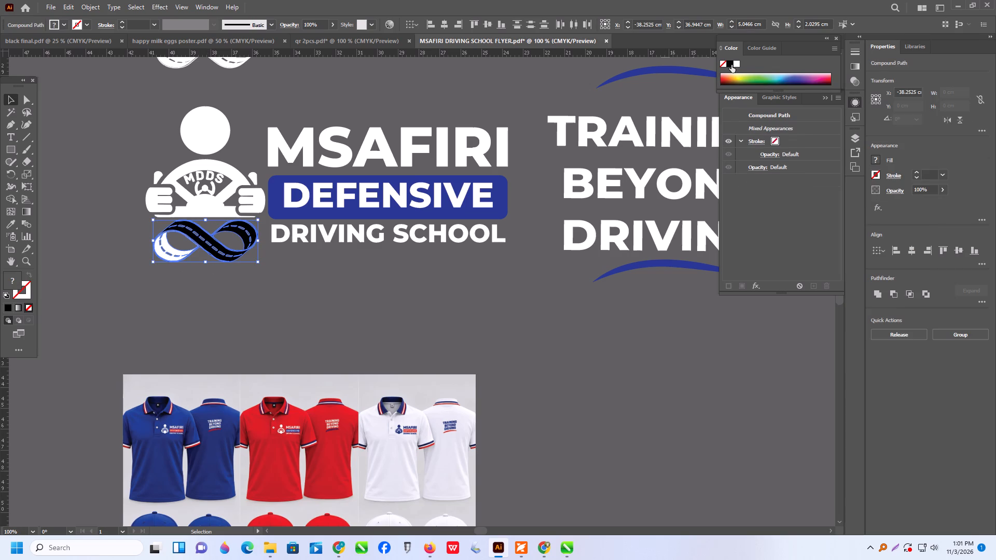
Unite the black infinity road's parts with Pathfinder.
left_click(881, 296)
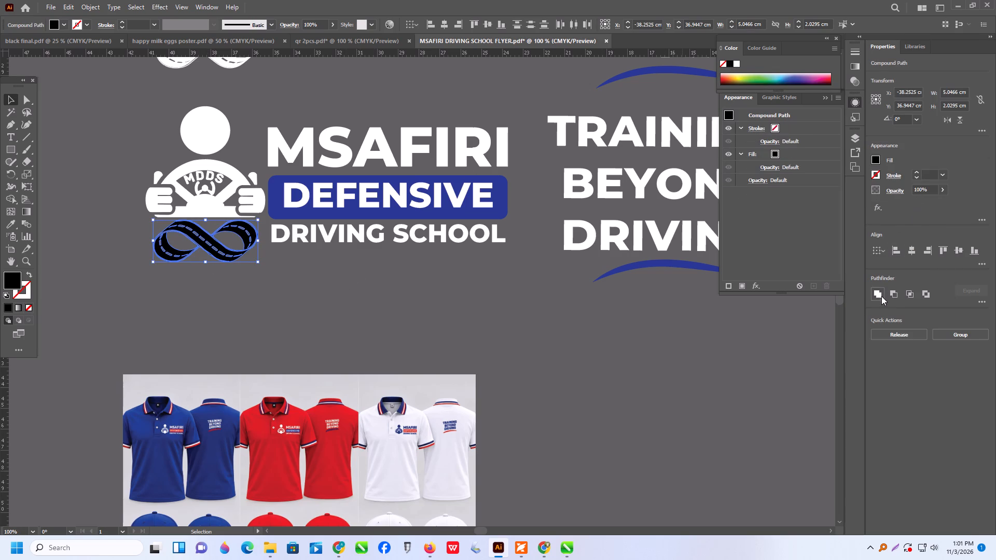
Recolour the DEFENSIVE banner of the logo with the black road red, sampling the colour from the red polo in the mockup.
left_click(354, 296)
left_click(276, 212)
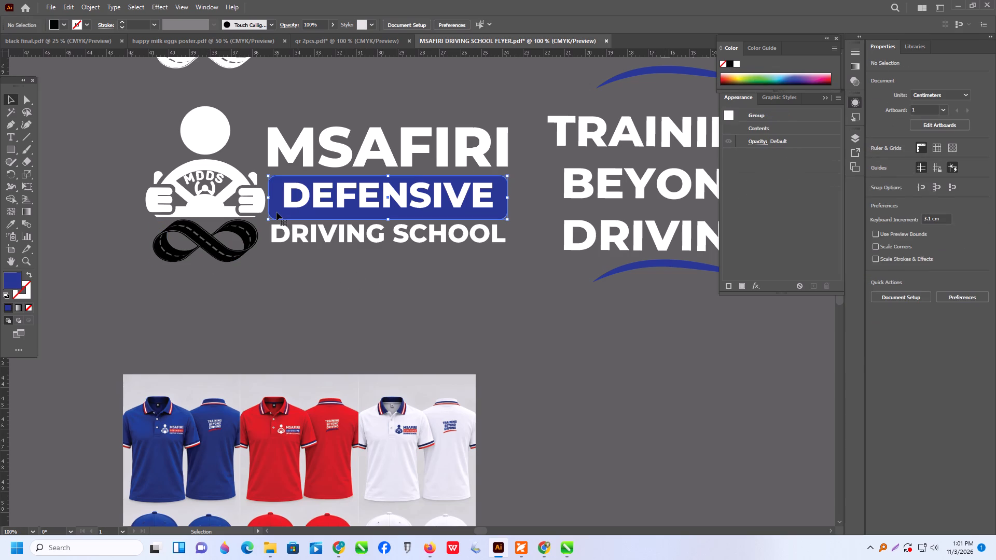
left_click(8, 221)
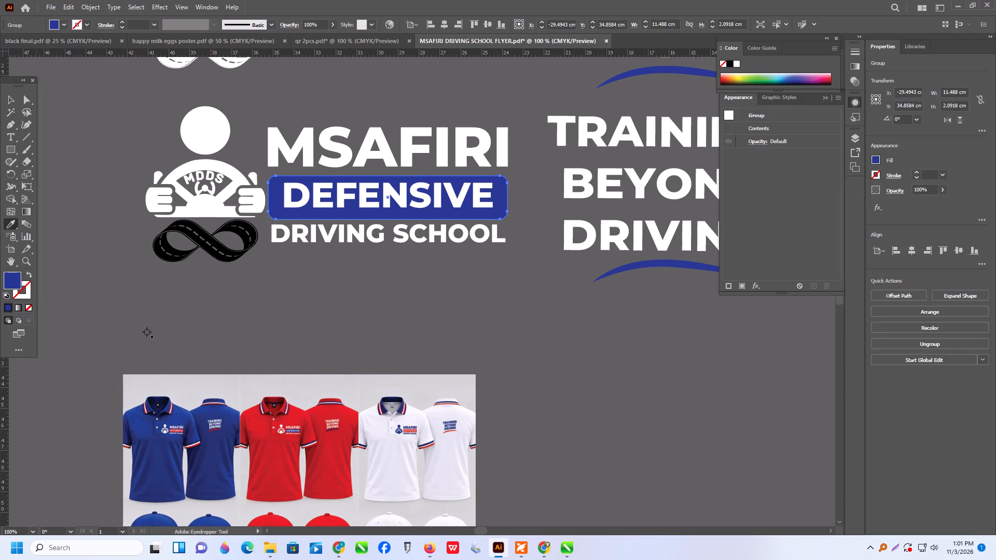
left_click(265, 430)
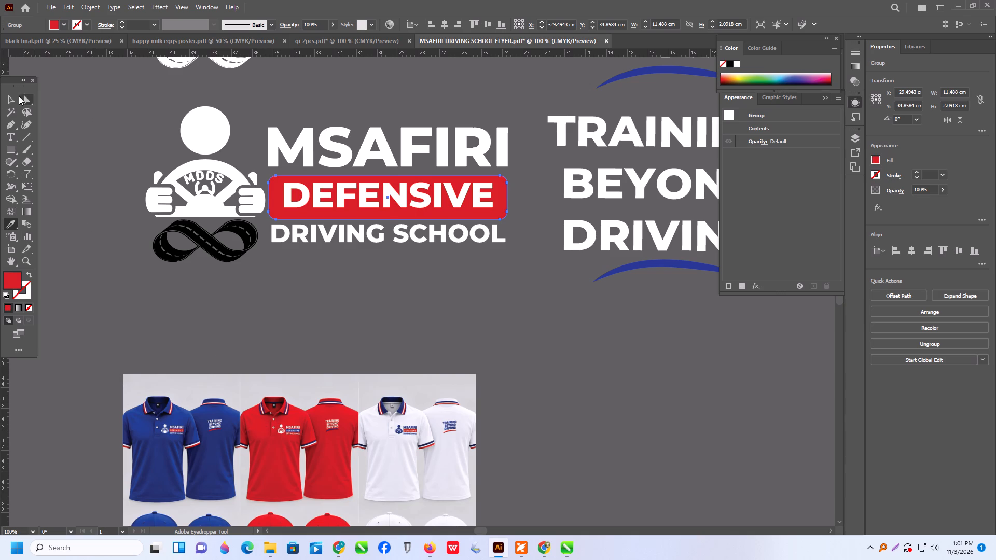
left_click(12, 97)
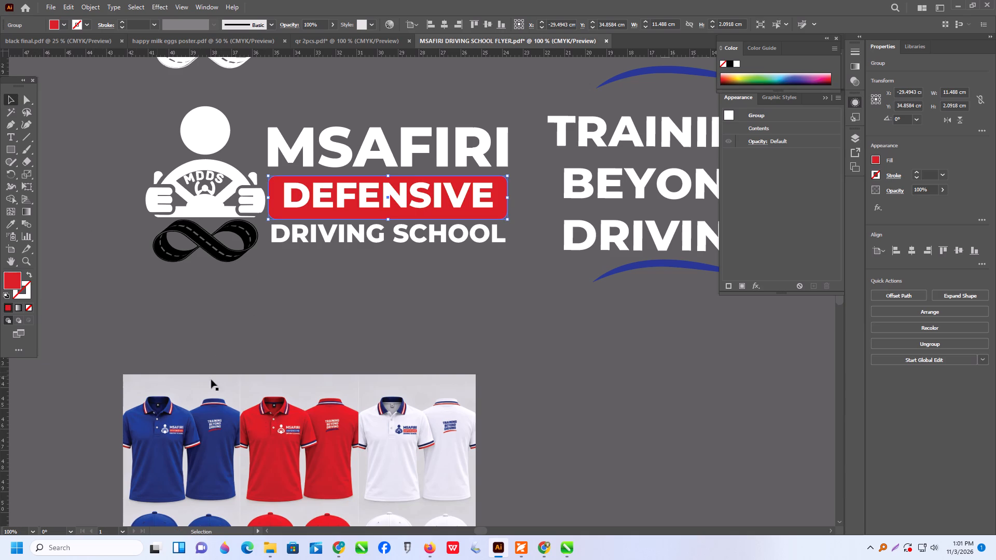
Delete the second, duplicate blue logo together with its TRAINING BEYOND DRIVING slogan and the red swoosh under it.
scroll(108, 385, "down", 3, "alt")
scroll(259, 372, "up", 1, "alt")
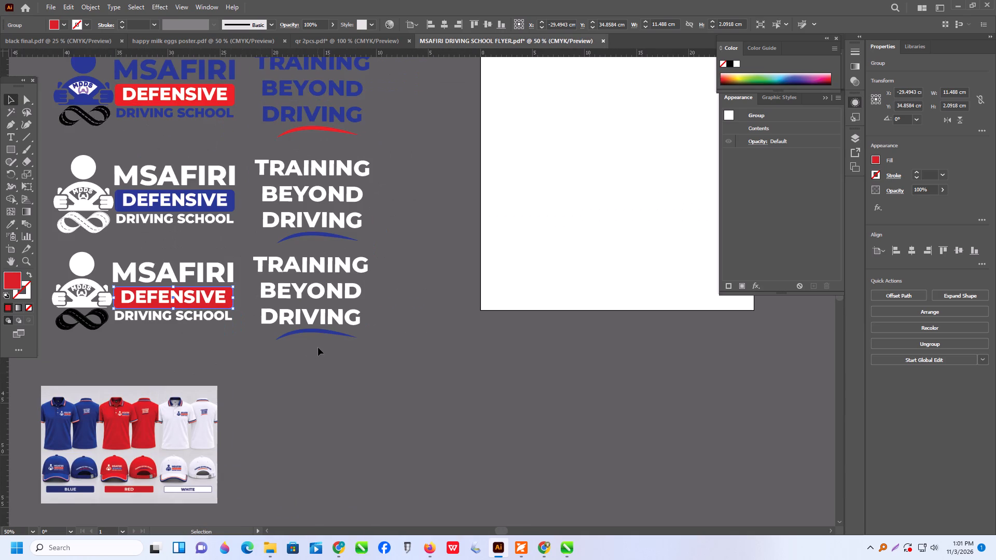
scroll(317, 347, "up", 11)
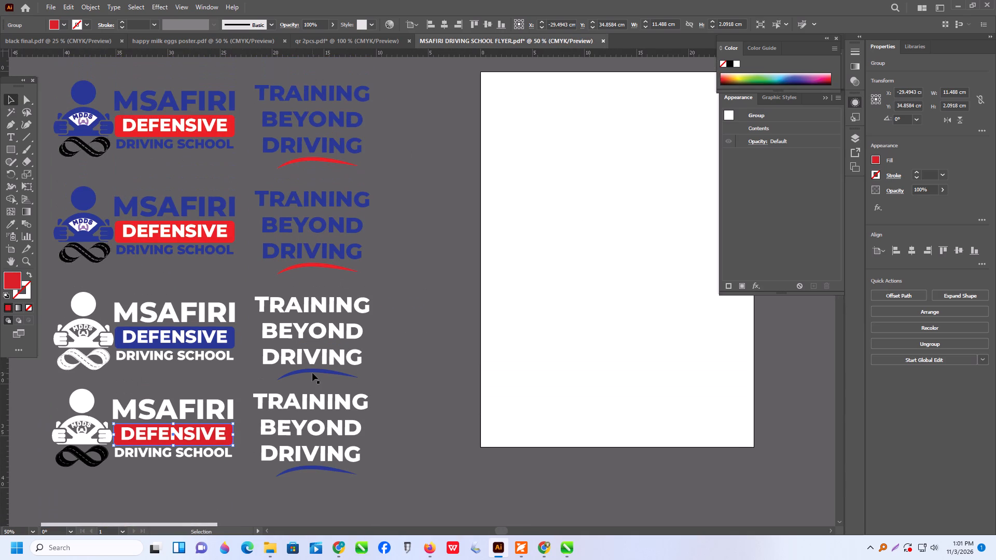
left_click(133, 209)
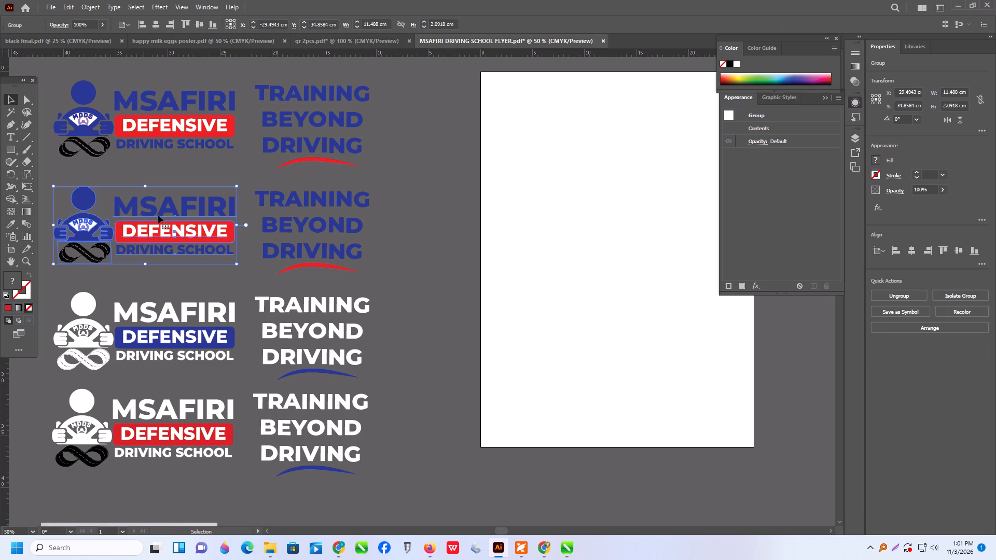
left_click_drag(58, 178, 345, 260)
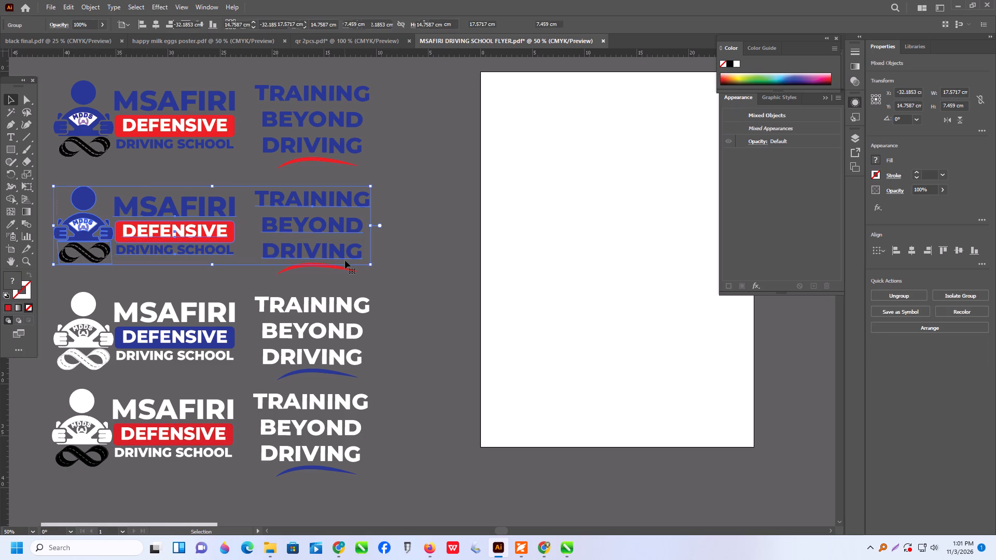
key("Delete")
left_click_drag(238, 230, 411, 296)
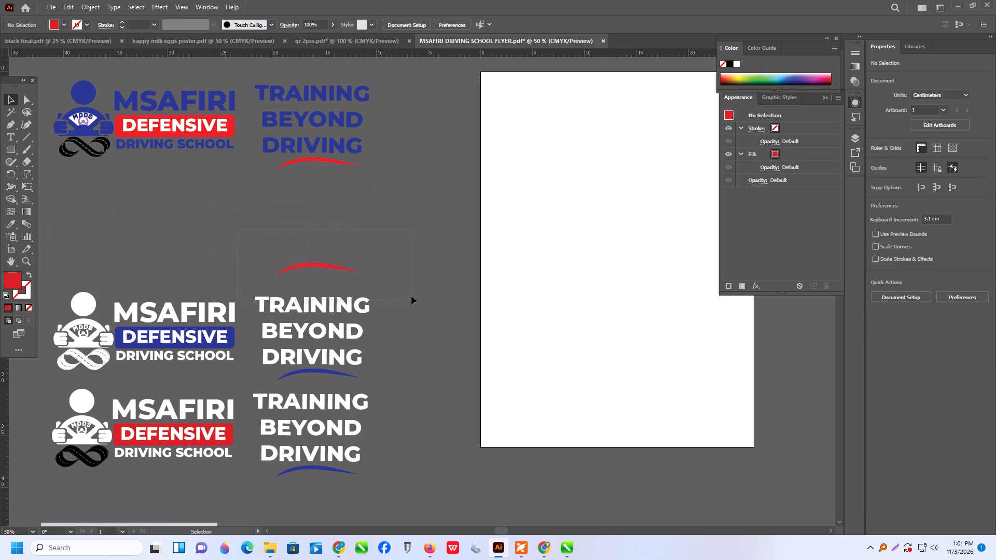
left_click_drag(411, 296, 406, 281)
key("Delete")
Recolour the swoosh under the lowest white slogan red, sampling the colour from the red DEFENSIVE banner beside it.
scroll(407, 277, "down", 3)
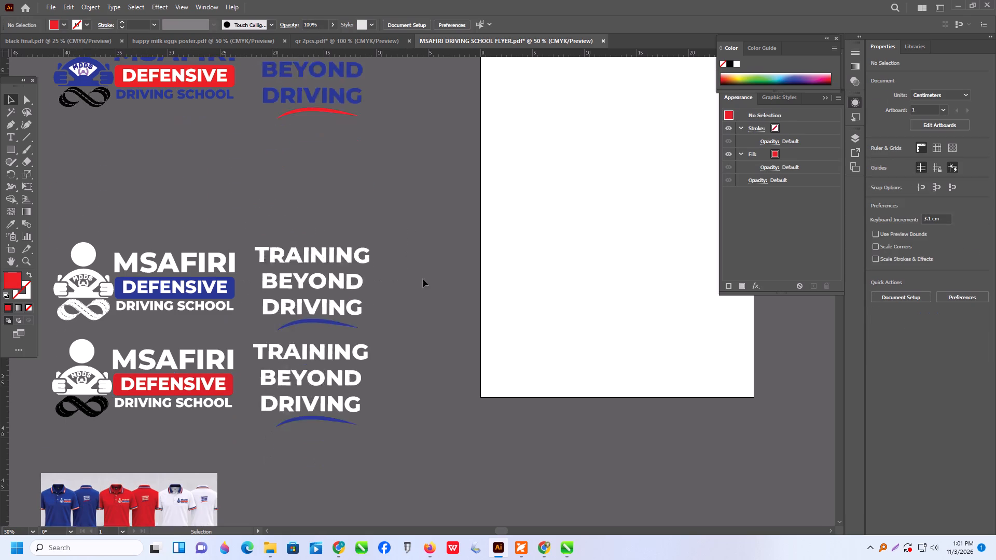
scroll(423, 279, "down", 6)
left_click(307, 356)
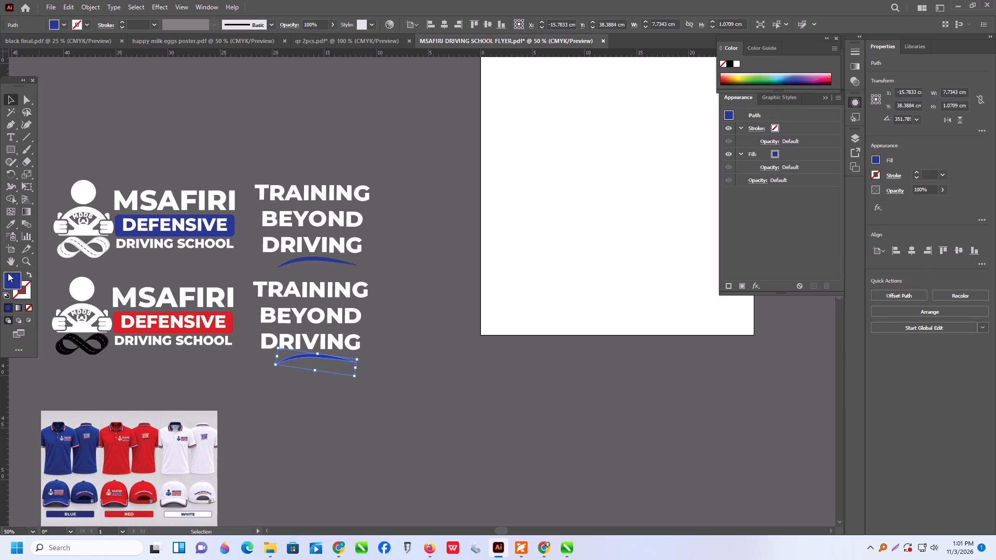
left_click(7, 223)
left_click(182, 331)
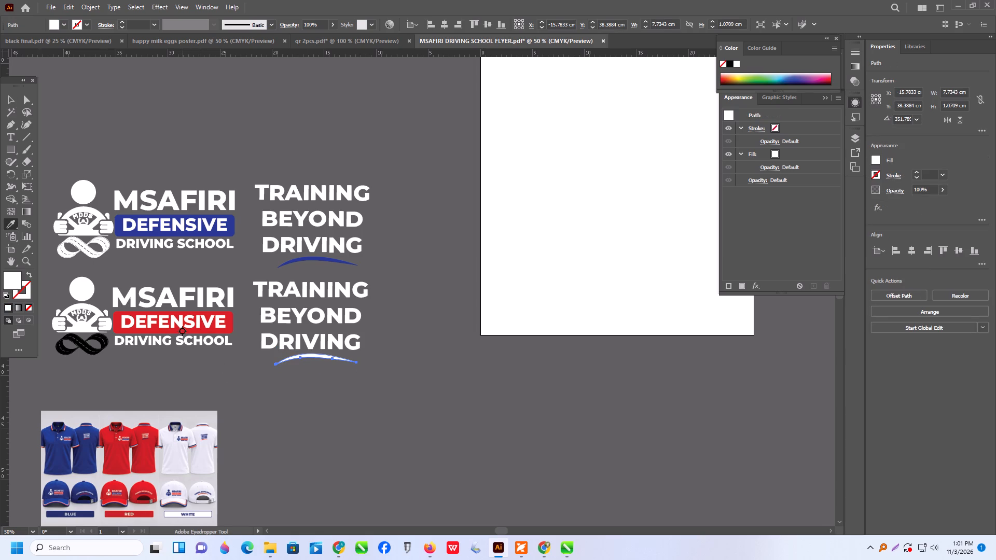
left_click(231, 316)
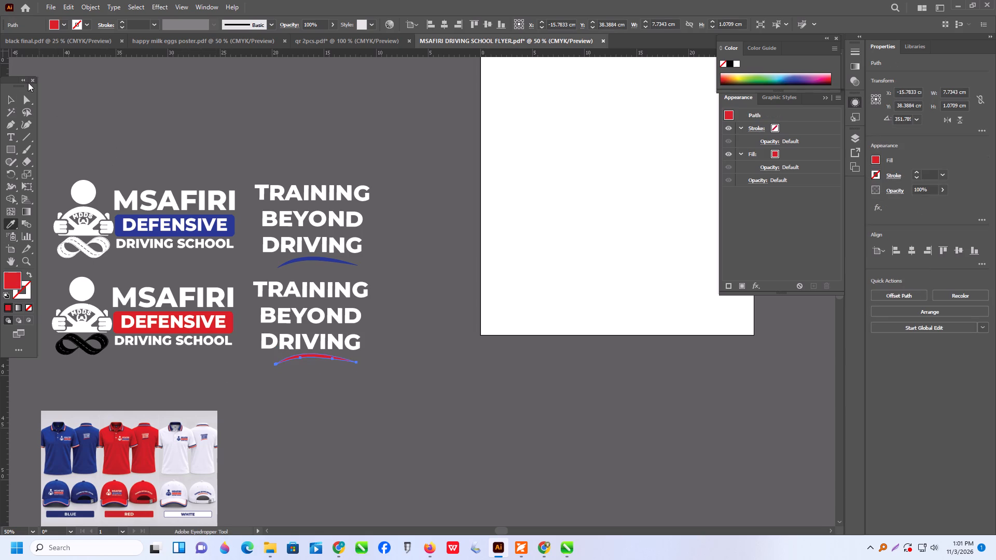
left_click(6, 104)
left_click(400, 346)
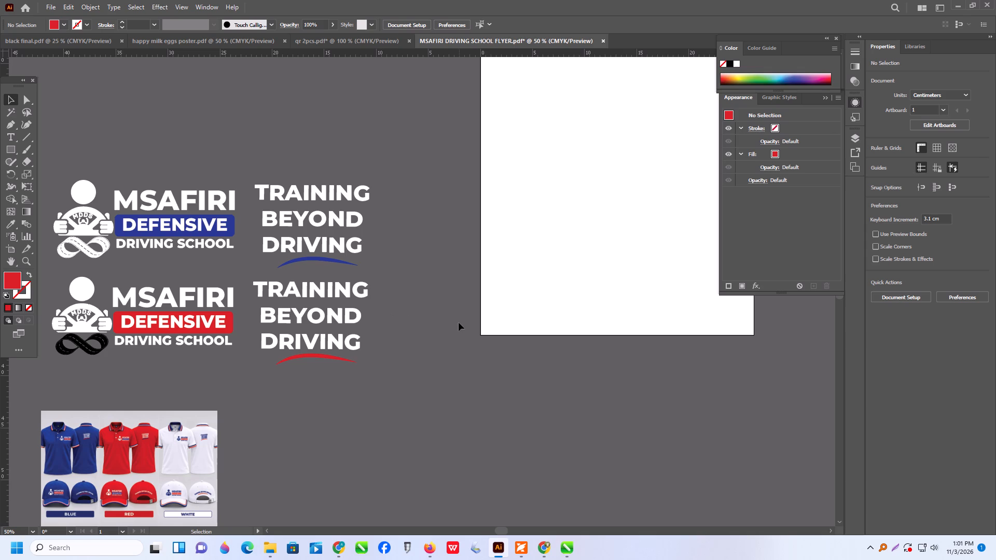
Delete the polo and cap mockup image below the logo versions.
scroll(60, 273, "down", 2, "alt")
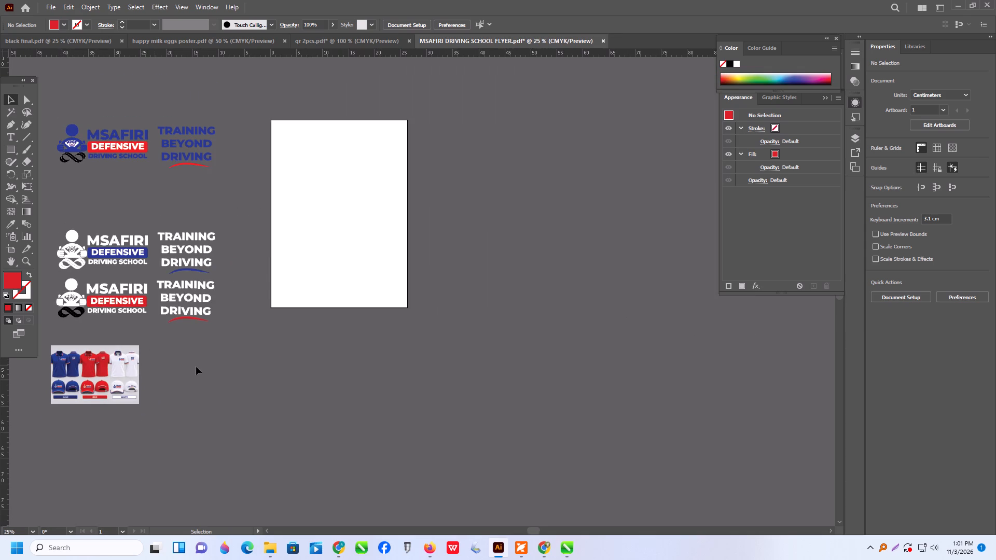
scroll(135, 373, "down", 1, "alt")
left_click(109, 368)
key("Delete")
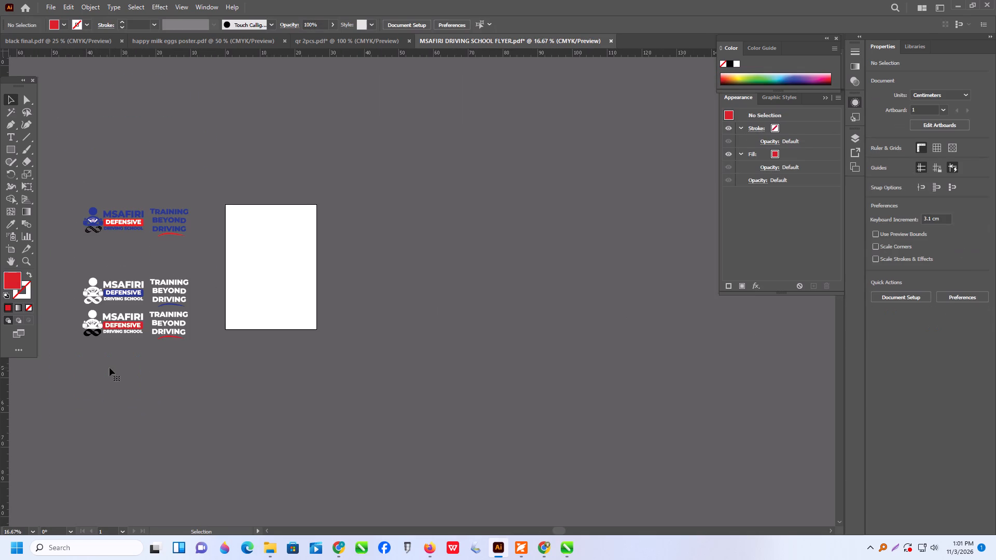